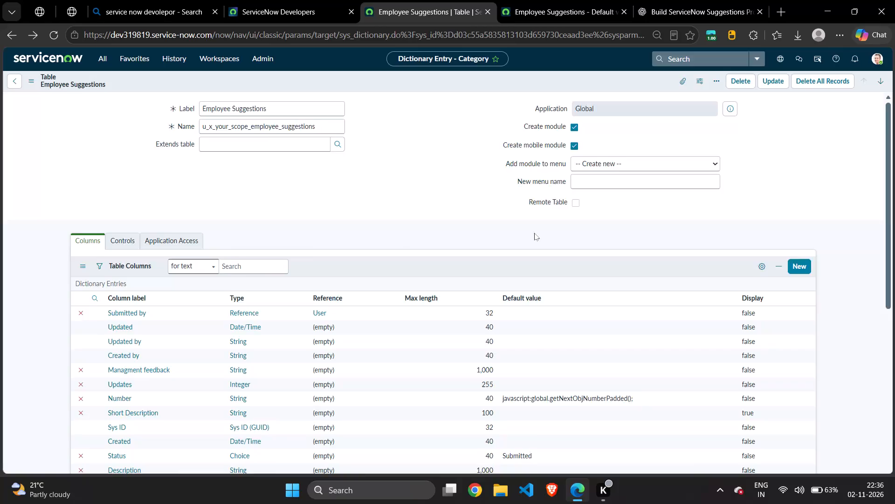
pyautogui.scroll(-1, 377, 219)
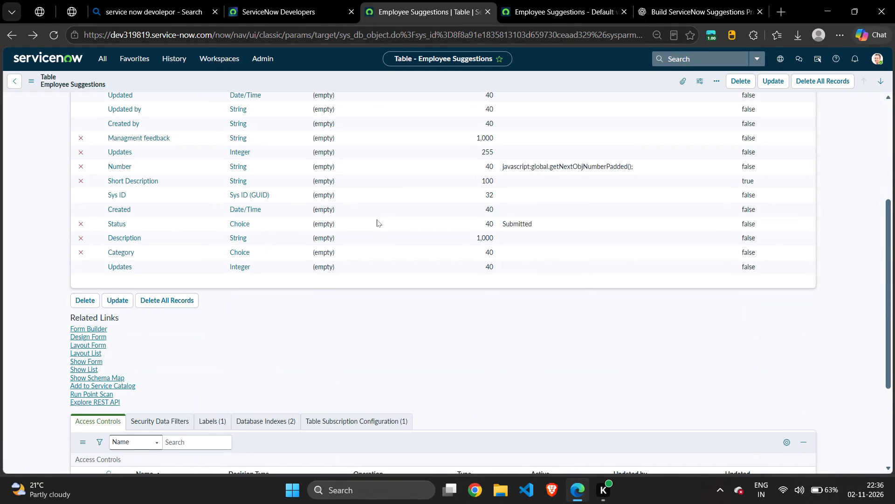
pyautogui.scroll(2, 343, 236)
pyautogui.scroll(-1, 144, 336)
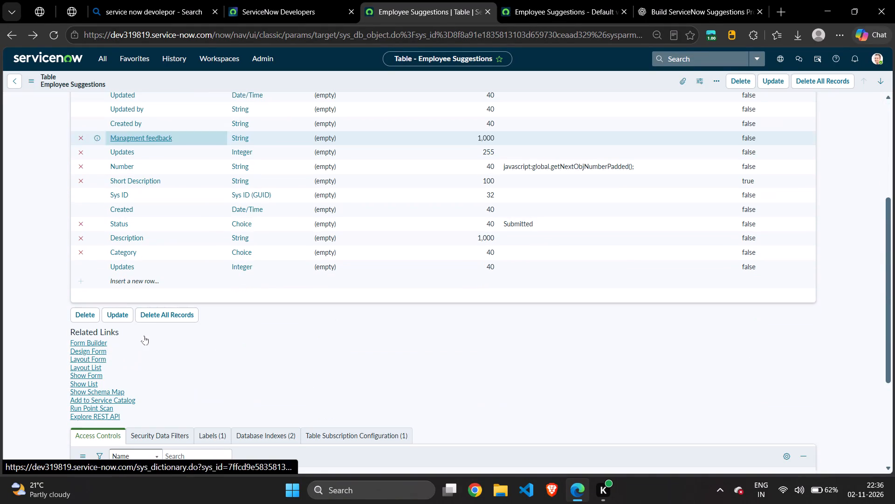
# Dismiss the connection notice in the Employee Suggestions Form Builder and close that browser tab.
pyautogui.click(596, 2)
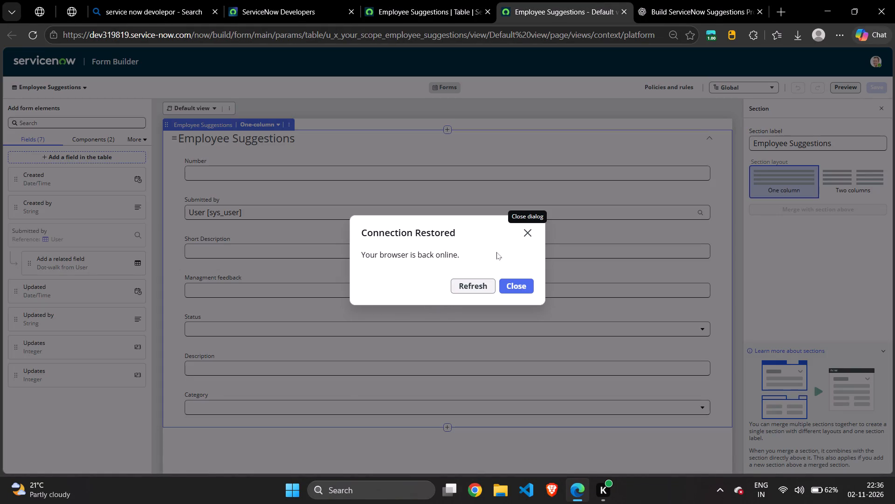
pyautogui.click(529, 232)
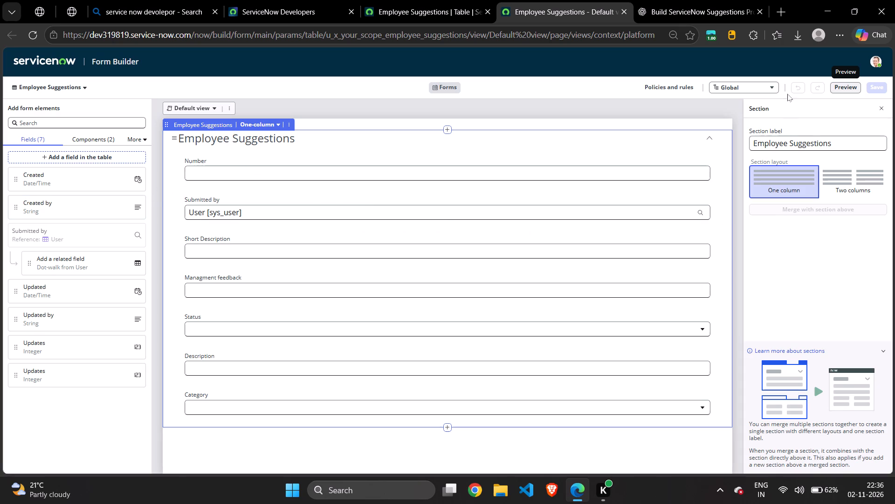
pyautogui.click(623, 8)
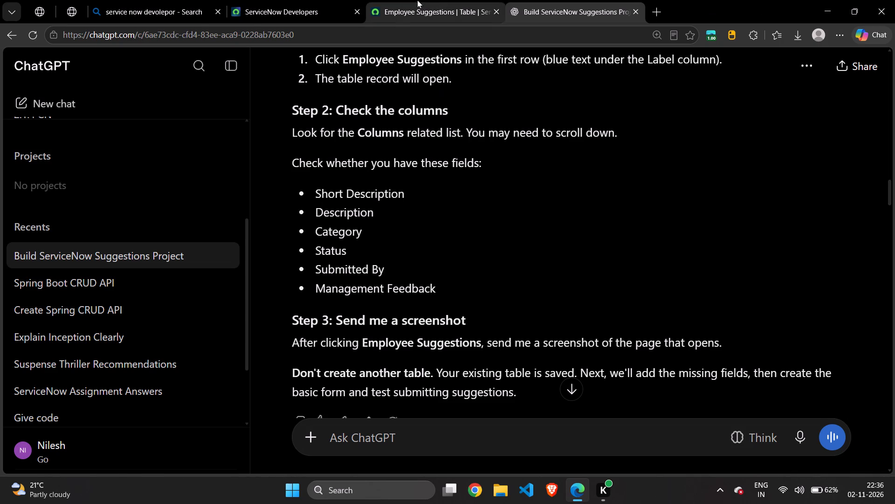
# From the Employee Suggestions table page, filter the application navigator for "Studio" and open App Engine Studio.
pyautogui.click(416, 0)
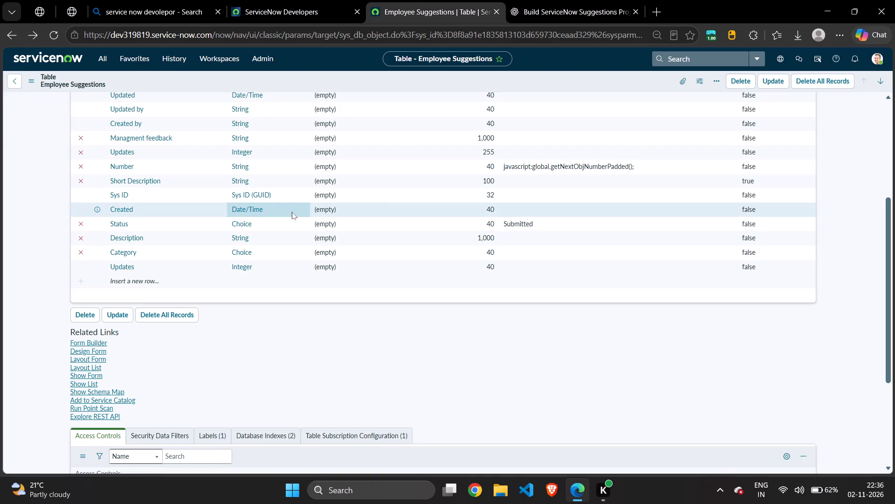
pyautogui.click(284, 10)
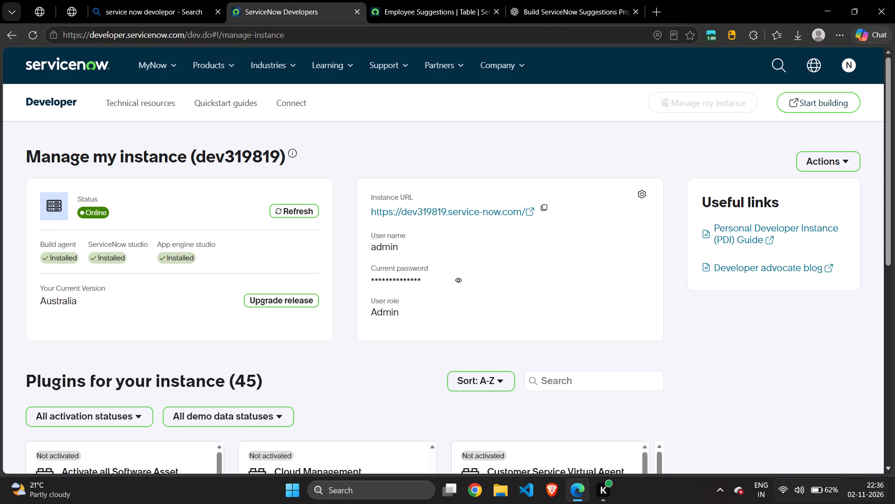
pyautogui.click(399, 0)
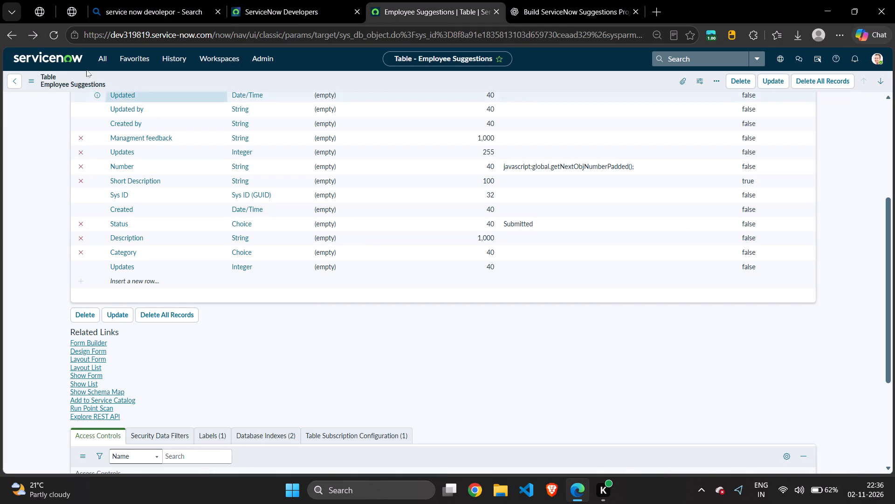
pyautogui.click(101, 53)
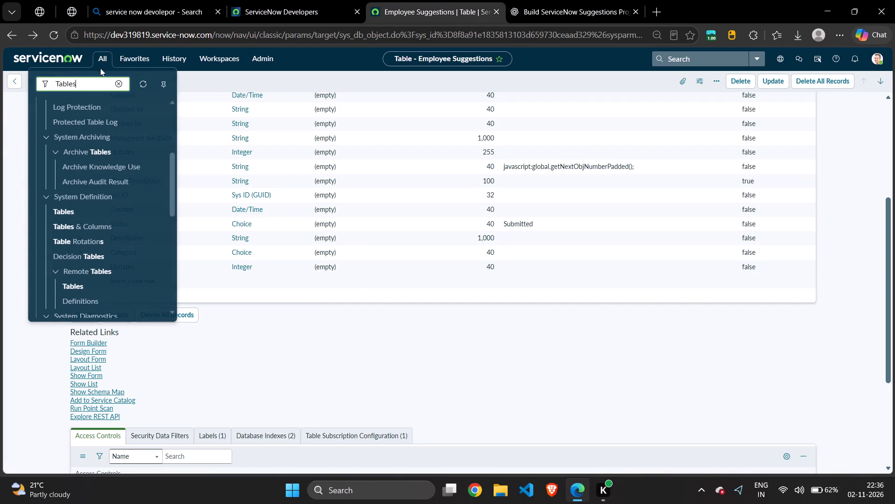
pyautogui.press('BackSpace')
pyautogui.press('BackSpace')
pyautogui.press('BackSpace')
pyautogui.press('BackSpace')
pyautogui.press('BackSpace')
pyautogui.press('BackSpace')
pyautogui.press('BackSpace')
pyautogui.press('BackSpace')
pyautogui.press('BackSpace')
pyautogui.press('BackSpace')
pyautogui.press('BackSpace')
pyautogui.press('BackSpace')
pyautogui.press('BackSpace')
pyautogui.press('BackSpace')
pyautogui.press('BackSpace')
pyautogui.press('BackSpace')
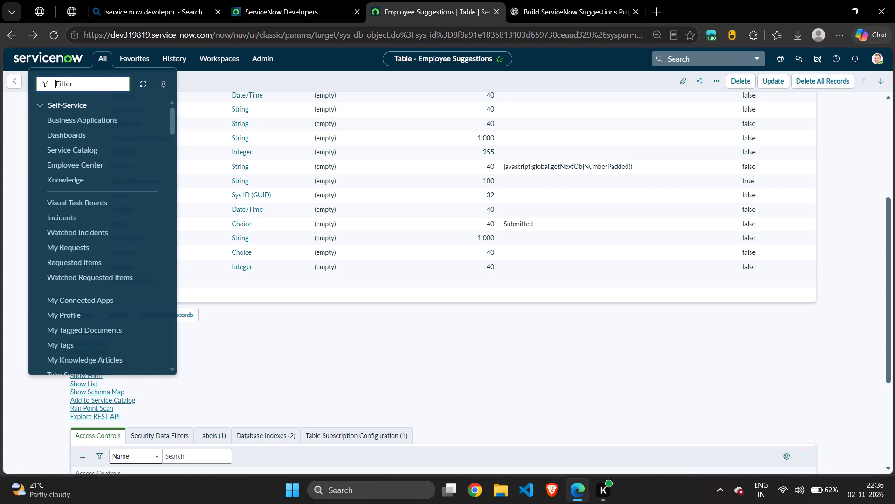
pyautogui.write('tudio')
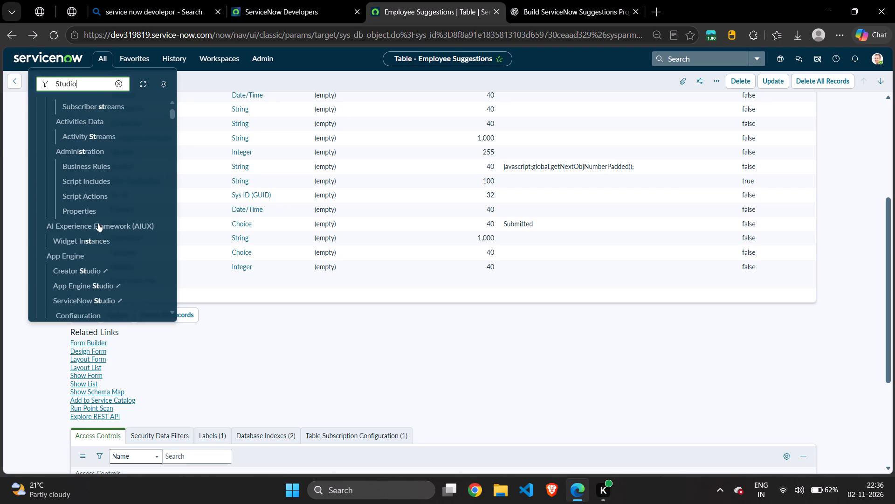
pyautogui.scroll(2, 92, 225)
pyautogui.scroll(4, 69, 176)
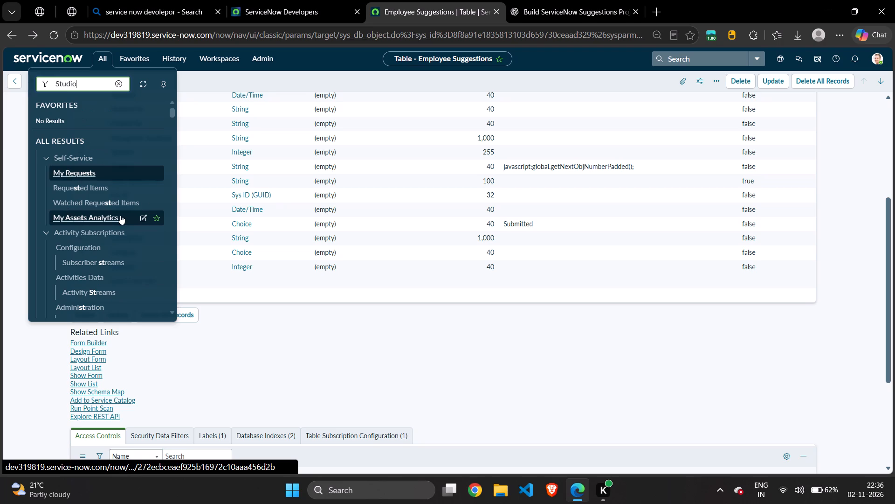
pyautogui.click(91, 190)
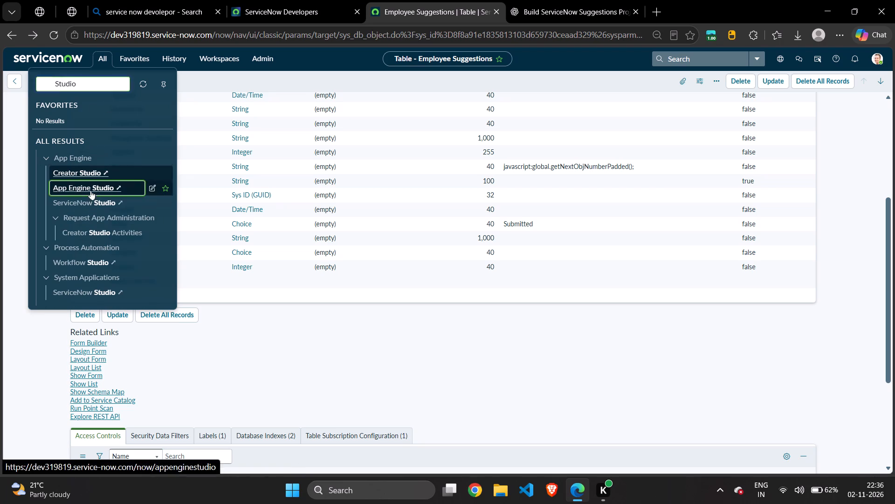
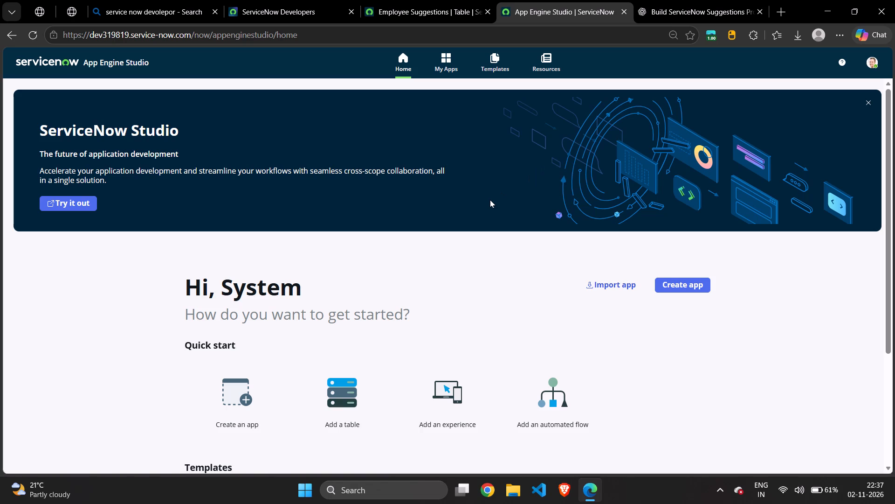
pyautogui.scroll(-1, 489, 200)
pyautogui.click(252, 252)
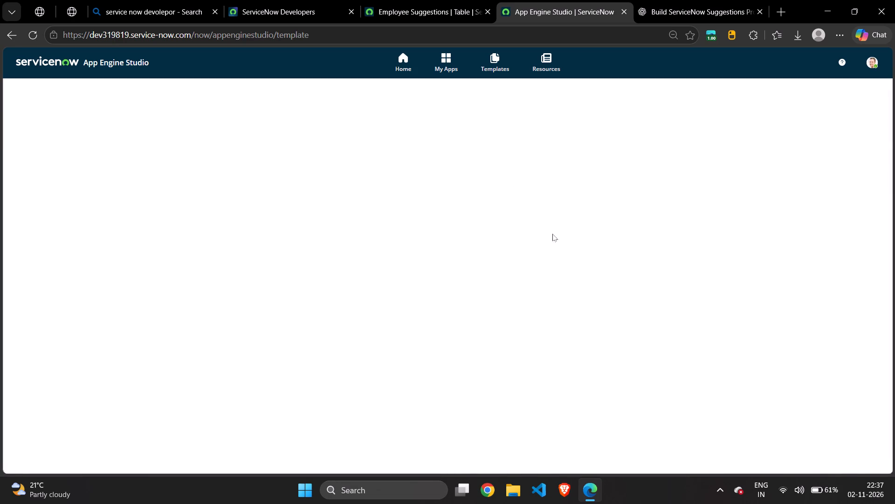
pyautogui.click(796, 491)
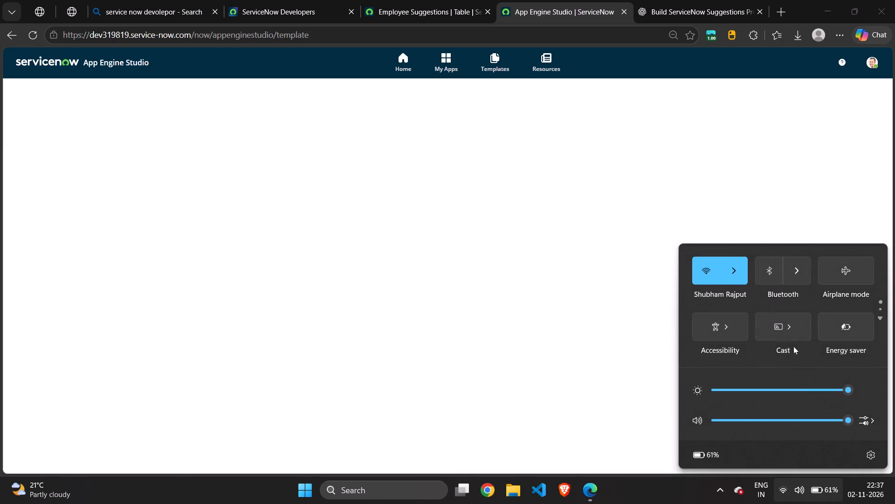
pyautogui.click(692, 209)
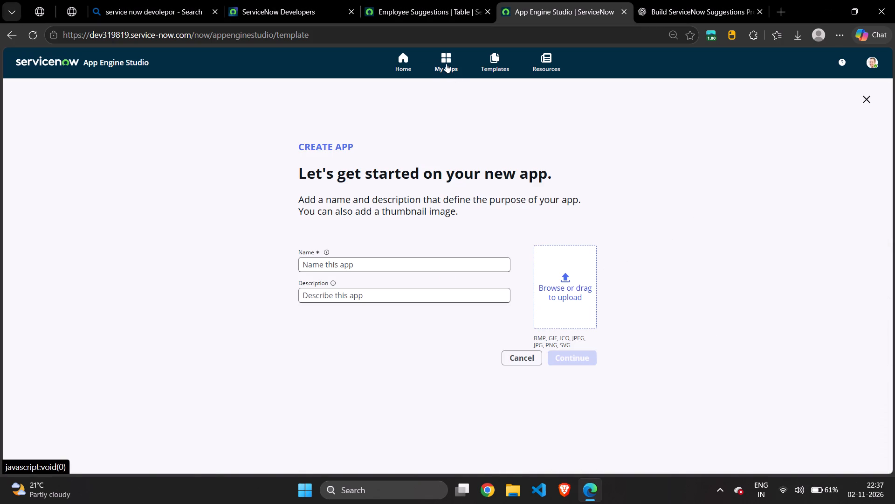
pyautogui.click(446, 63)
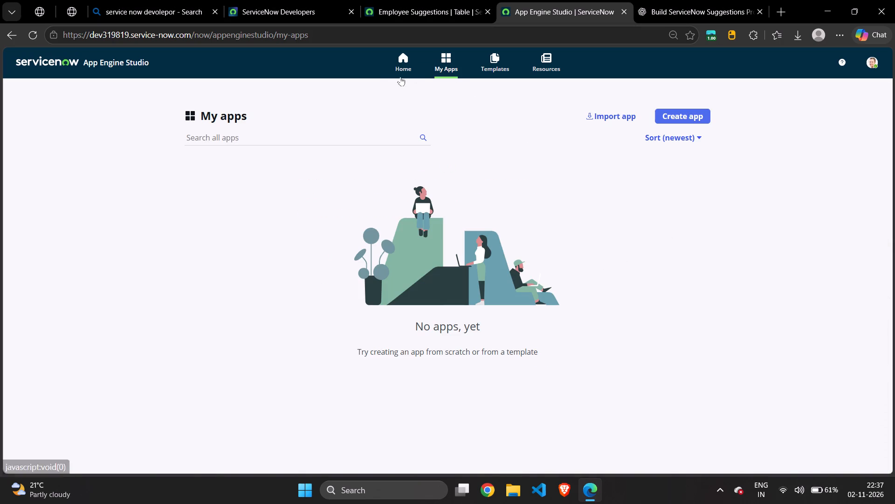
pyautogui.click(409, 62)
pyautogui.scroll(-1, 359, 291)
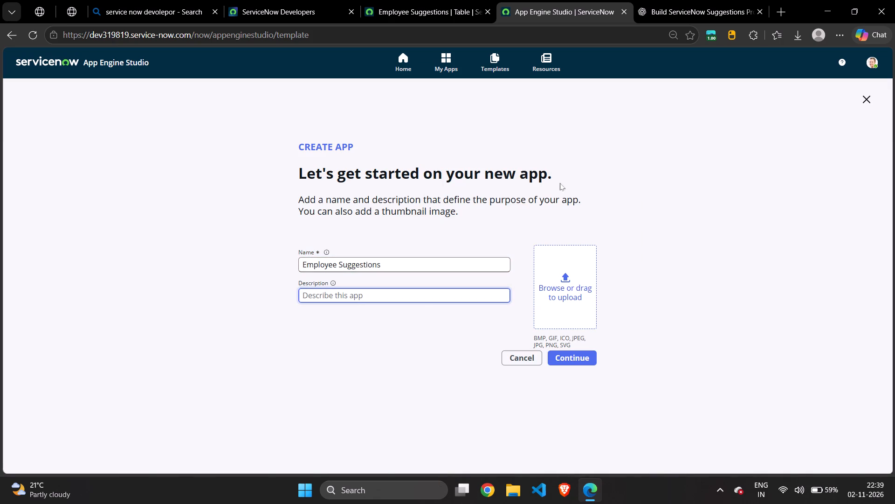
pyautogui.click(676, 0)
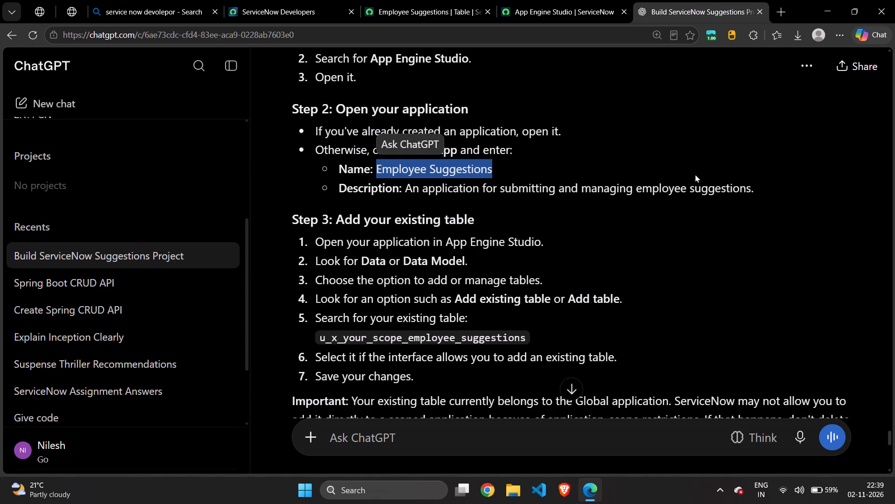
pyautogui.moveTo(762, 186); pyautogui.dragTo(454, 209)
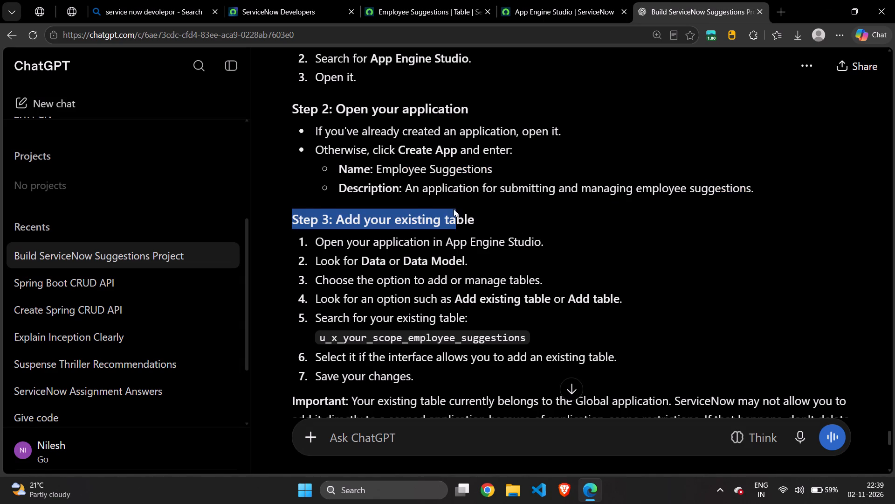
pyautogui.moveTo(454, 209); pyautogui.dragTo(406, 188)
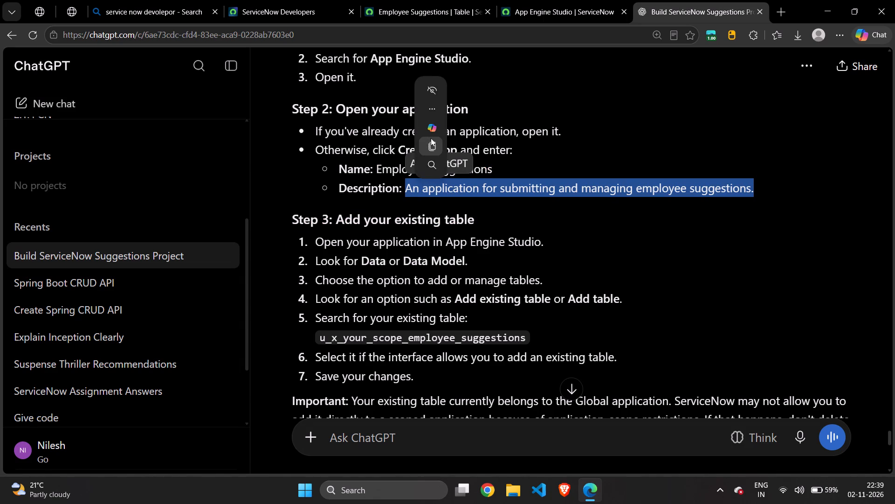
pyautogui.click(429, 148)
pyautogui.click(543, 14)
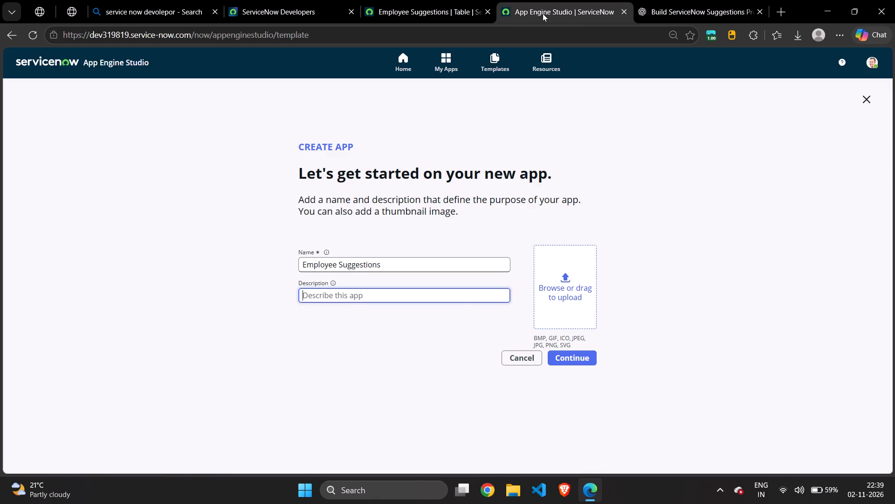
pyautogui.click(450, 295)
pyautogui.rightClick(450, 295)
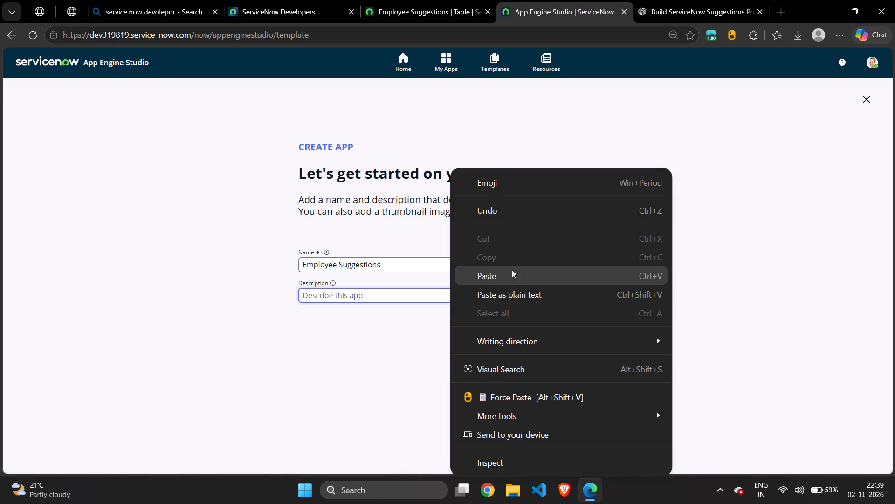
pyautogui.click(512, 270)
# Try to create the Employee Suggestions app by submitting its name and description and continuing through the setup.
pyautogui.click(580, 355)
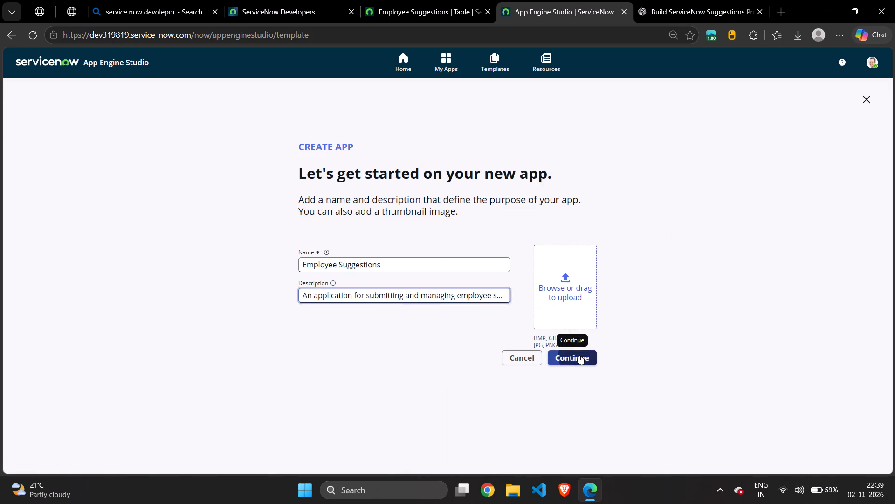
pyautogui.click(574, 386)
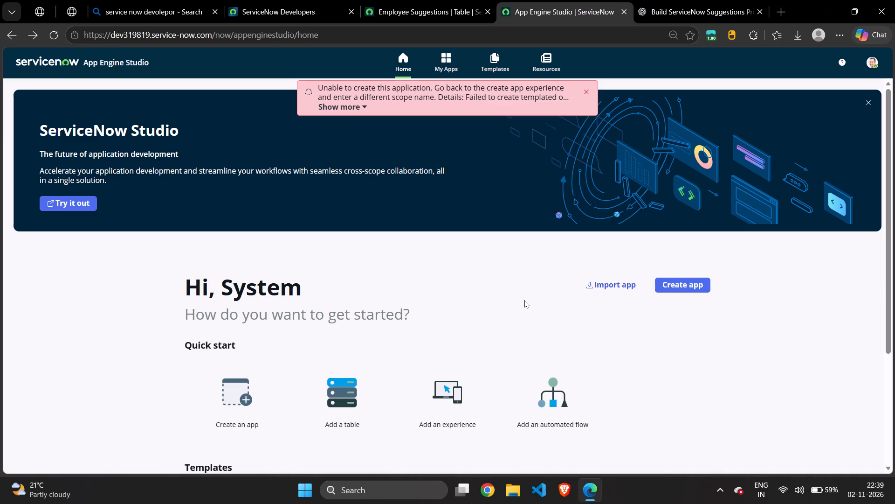
# Return to the Employee Suggestions table page and open Creator Studio from the instance's navigation.
pyautogui.click(429, 0)
pyautogui.click(279, 0)
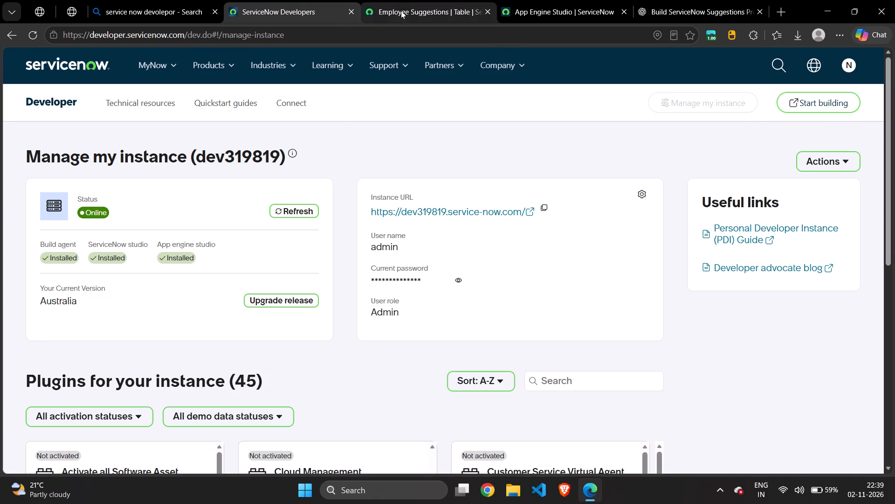
pyautogui.click(402, 1)
pyautogui.click(108, 62)
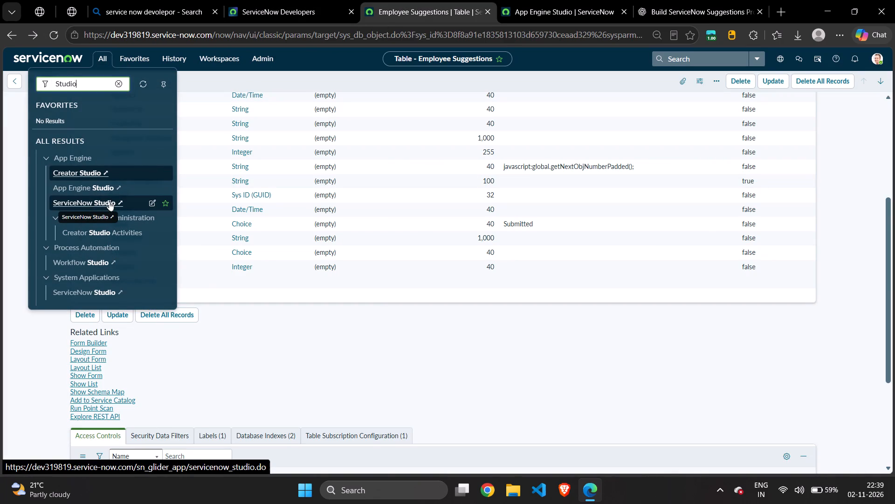
pyautogui.click(95, 170)
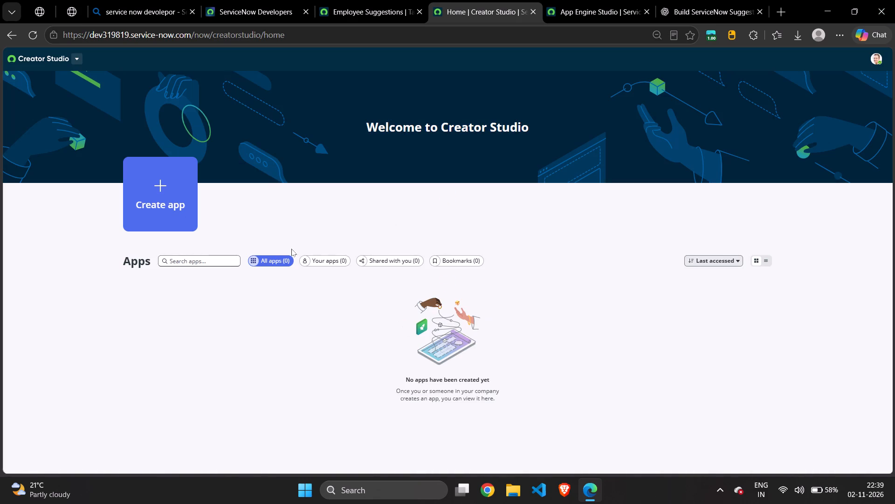
# Start a new app of the Service Desk type in Creator Studio and proceed to its details.
pyautogui.click(160, 210)
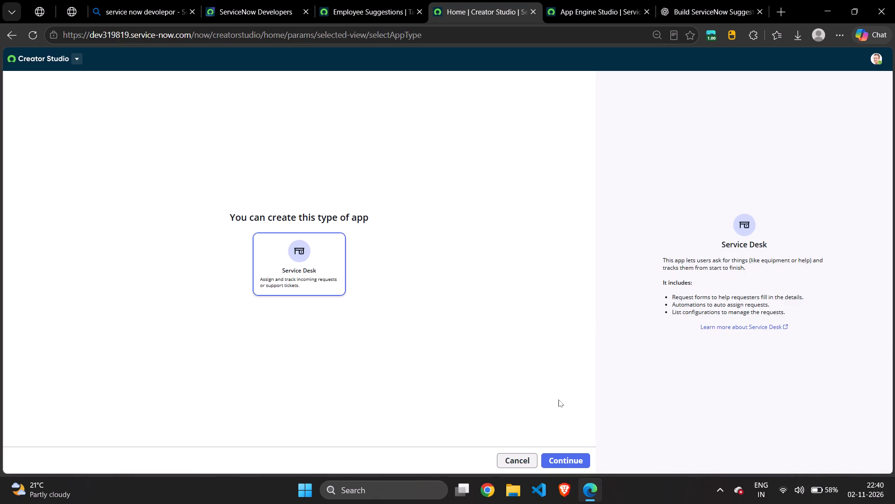
pyautogui.click(268, 274)
pyautogui.click(268, 274)
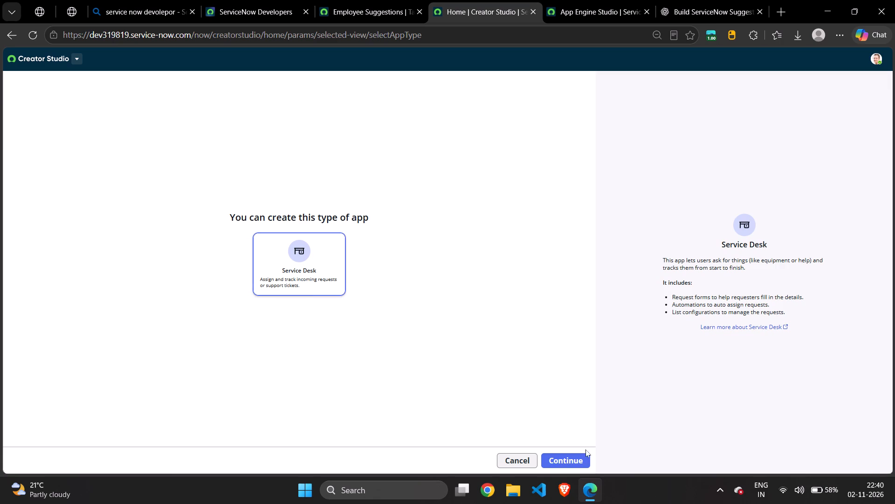
pyautogui.click(583, 457)
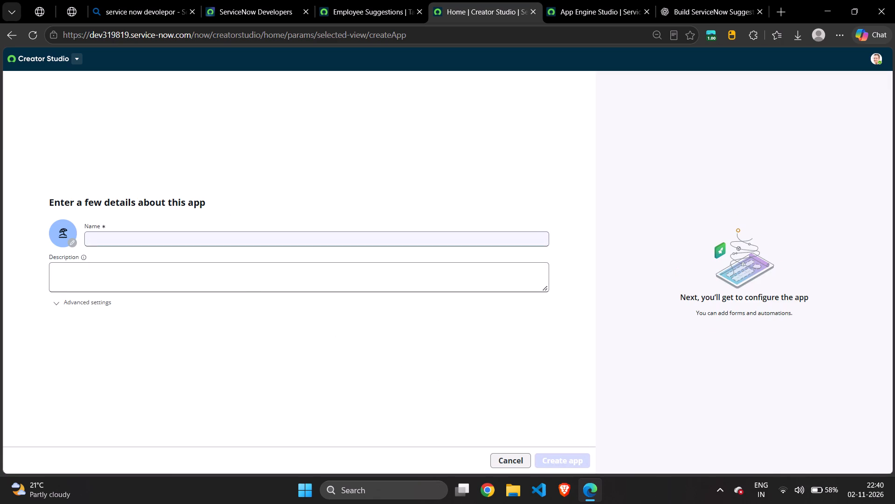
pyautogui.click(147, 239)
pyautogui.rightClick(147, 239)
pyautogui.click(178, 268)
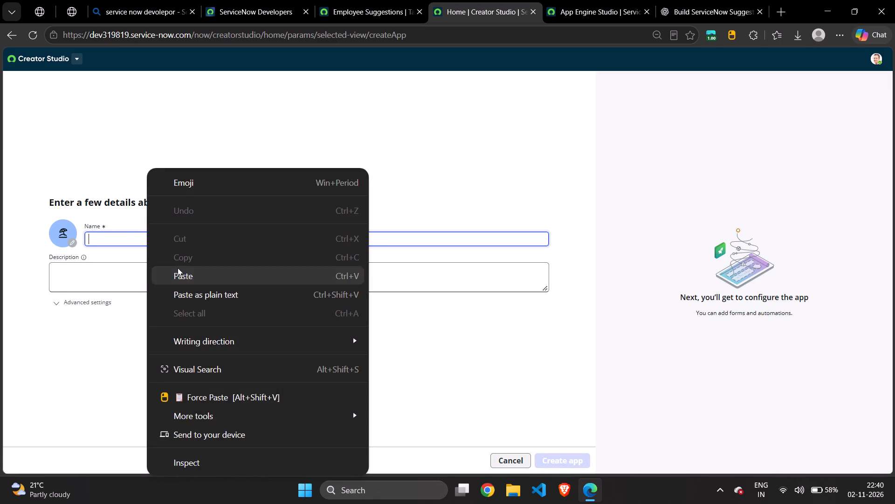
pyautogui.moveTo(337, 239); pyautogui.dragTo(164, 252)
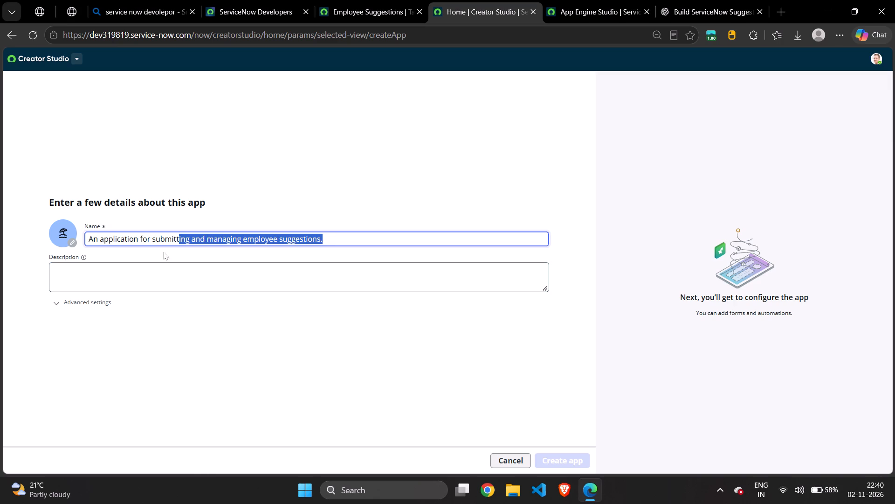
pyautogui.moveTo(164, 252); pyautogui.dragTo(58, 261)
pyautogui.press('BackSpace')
# Fill in the new app's description with the copied text "An application for submitting and managing employee suggestions.".
pyautogui.click(175, 271)
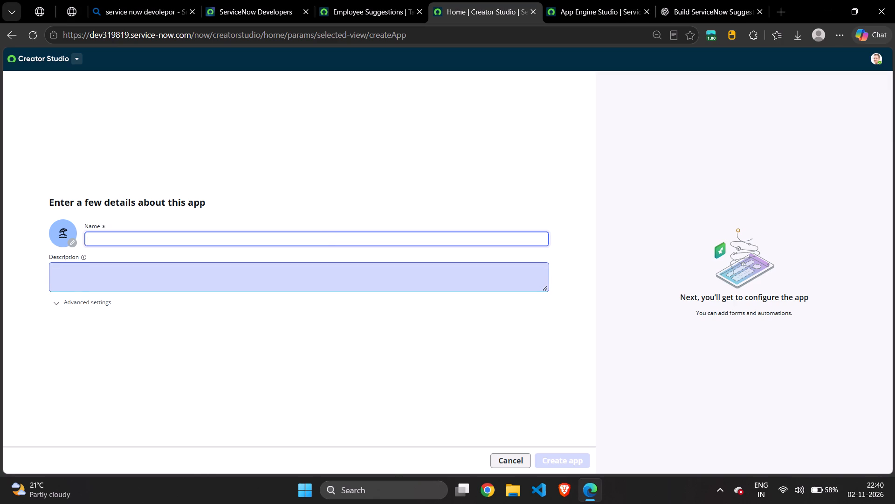
pyautogui.rightClick(175, 271)
pyautogui.click(203, 270)
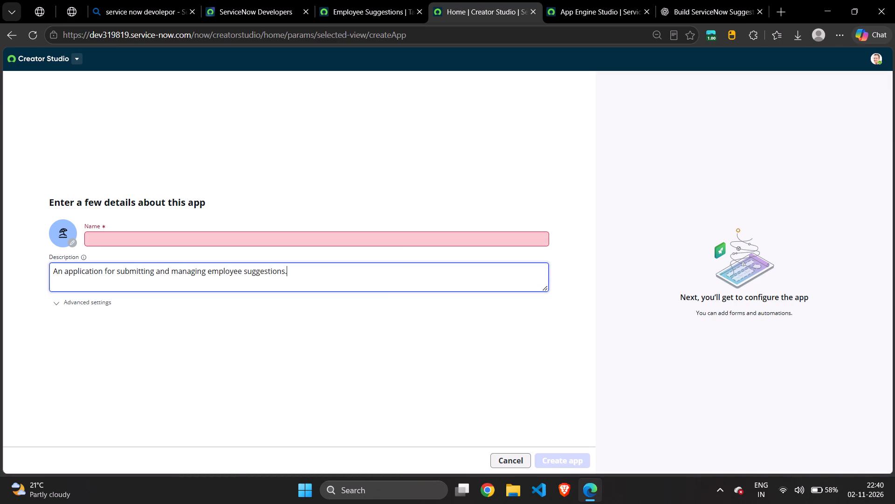
# Name the app "Employee suggestions." using the words copied from its description, with a capital E, and create it.
pyautogui.click(154, 234)
pyautogui.moveTo(208, 273); pyautogui.dragTo(262, 273)
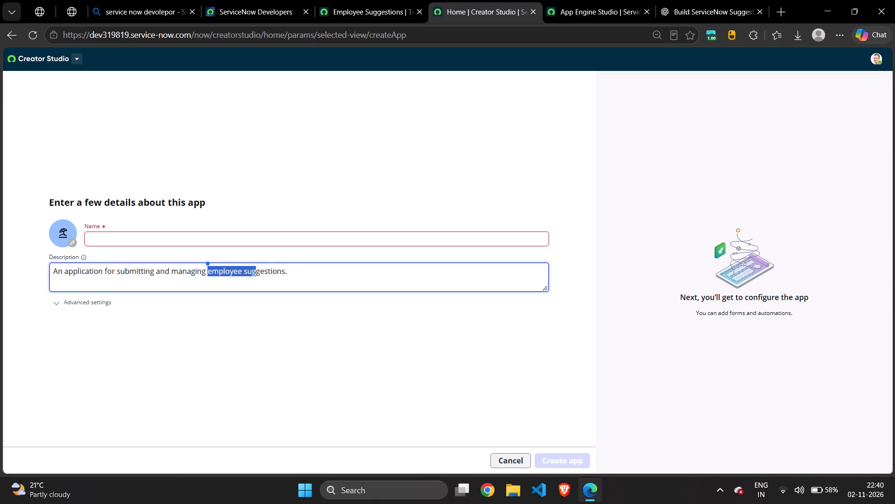
pyautogui.moveTo(262, 273); pyautogui.dragTo(287, 270)
pyautogui.rightClick(287, 270)
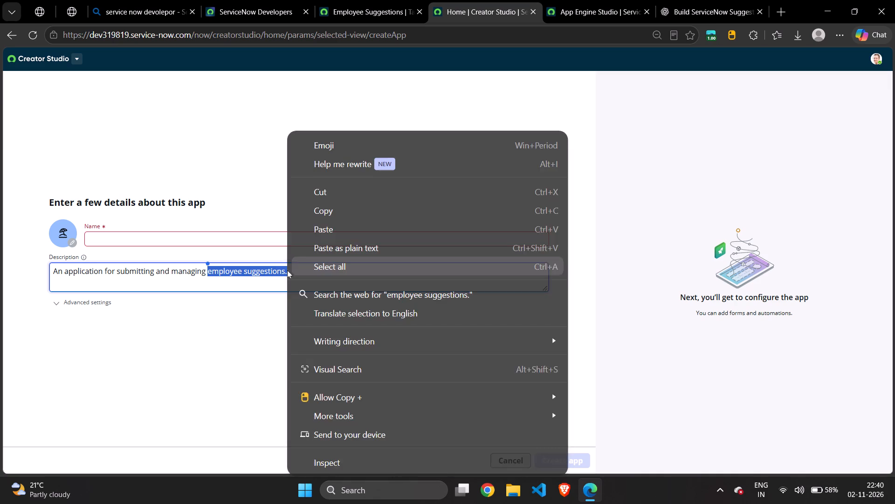
pyautogui.click(340, 205)
pyautogui.click(202, 244)
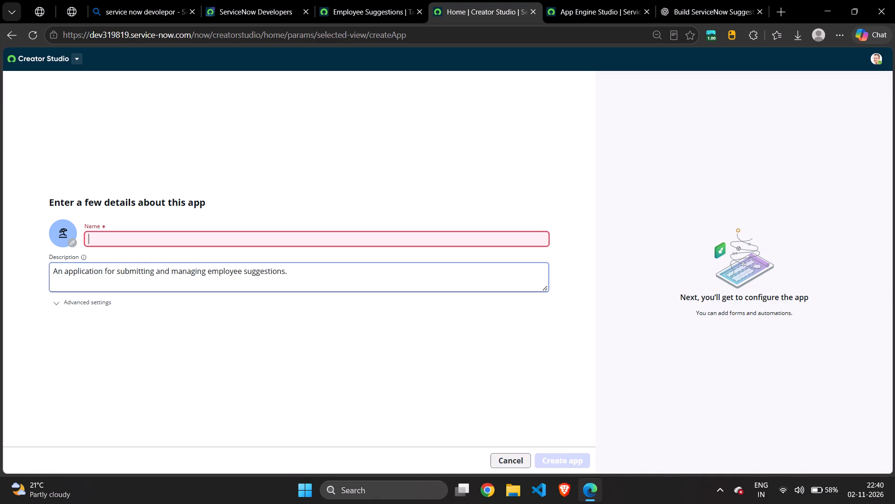
pyautogui.rightClick(201, 244)
pyautogui.click(247, 272)
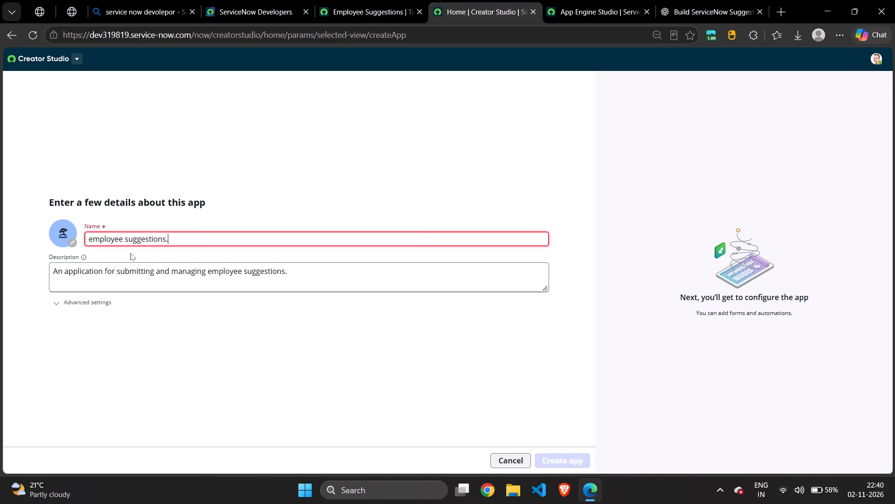
pyautogui.click(91, 243)
pyautogui.press('BackSpace')
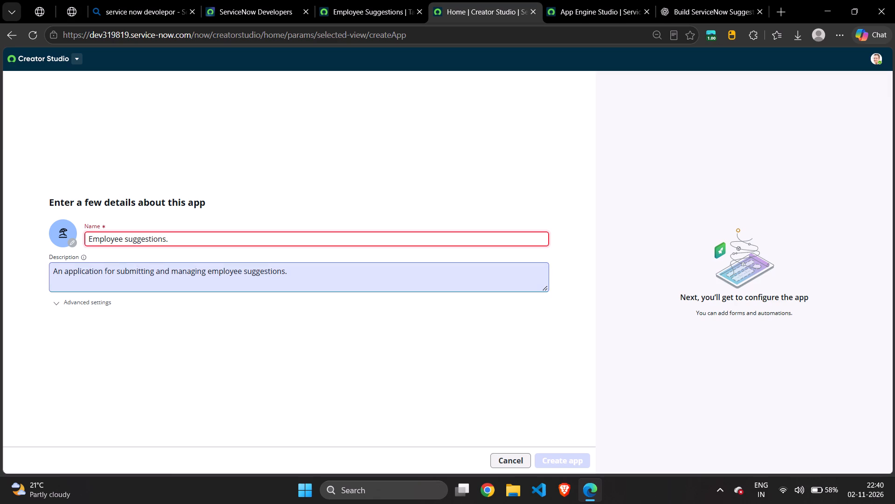
pyautogui.click(443, 384)
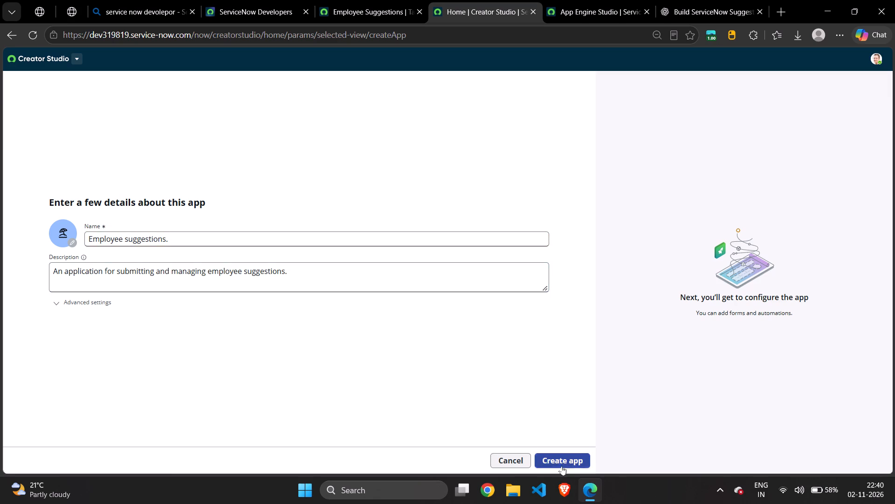
pyautogui.click(563, 462)
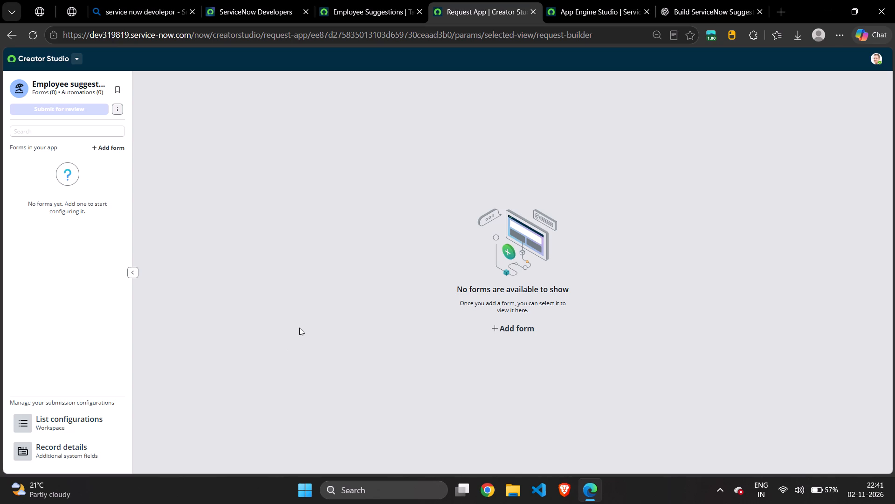
# Examine the new app's options, its list configurations including the Open - Unassigned list, and its record details.
pyautogui.click(119, 112)
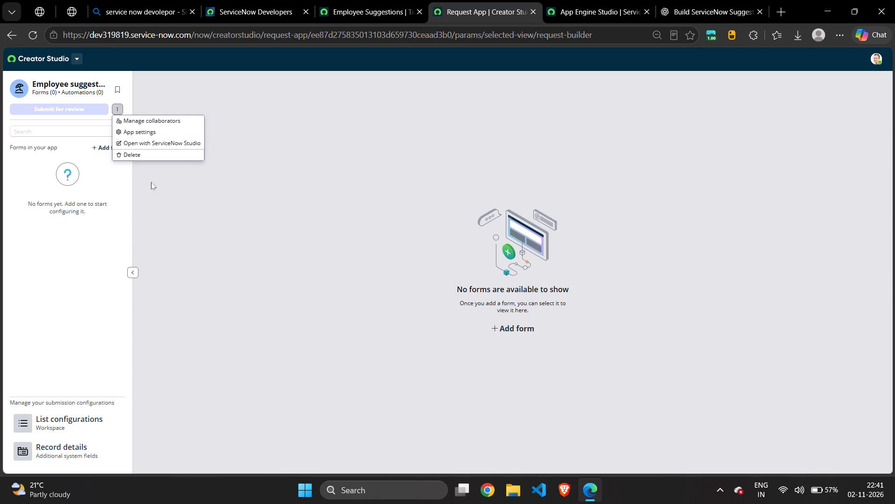
pyautogui.click(186, 230)
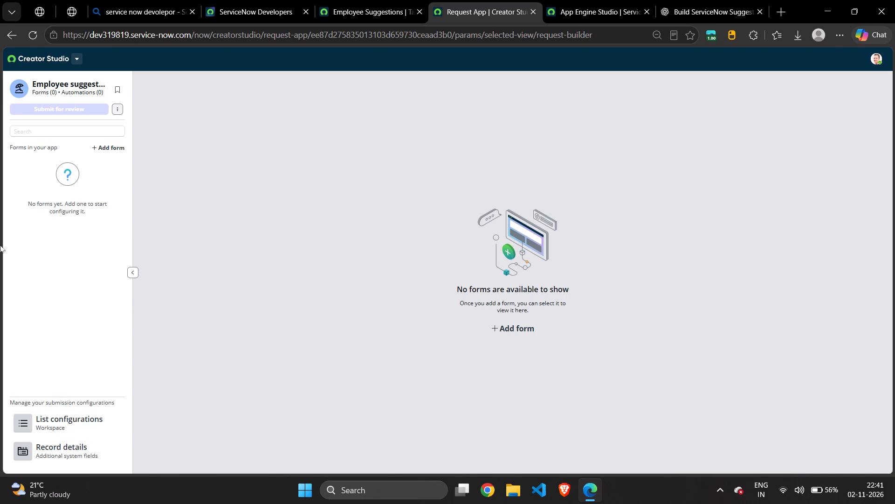
pyautogui.click(88, 417)
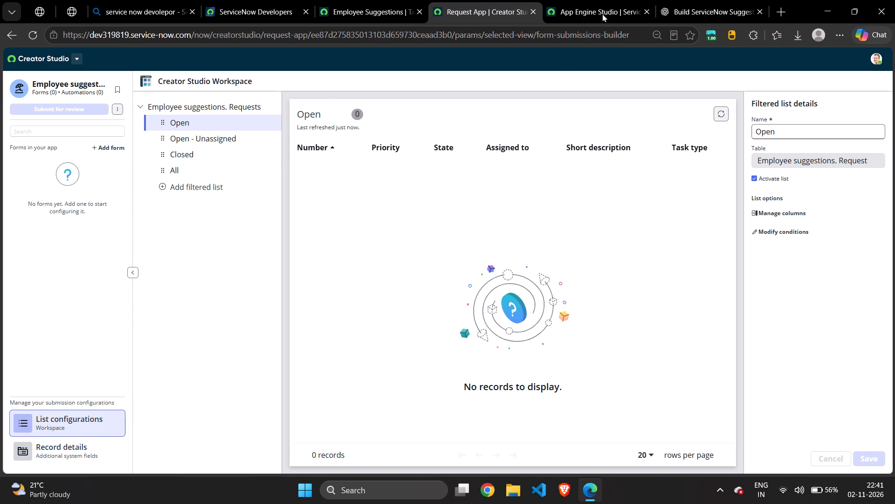
pyautogui.click(197, 144)
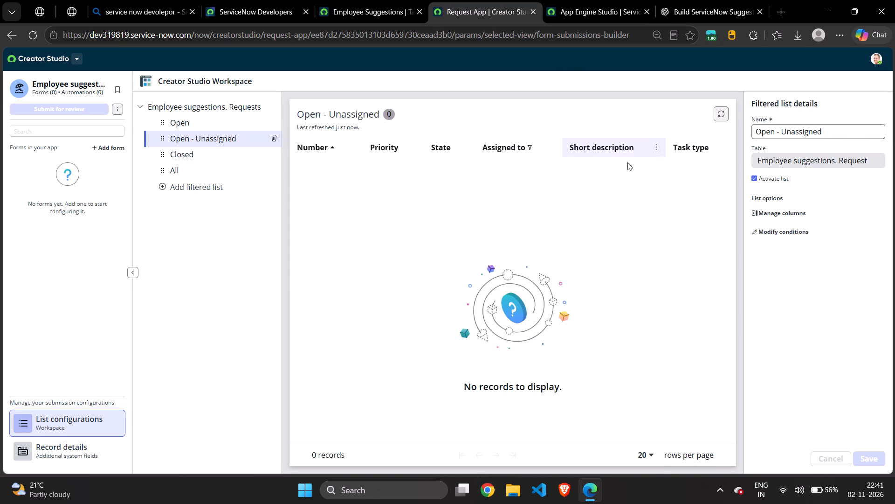
pyautogui.click(133, 269)
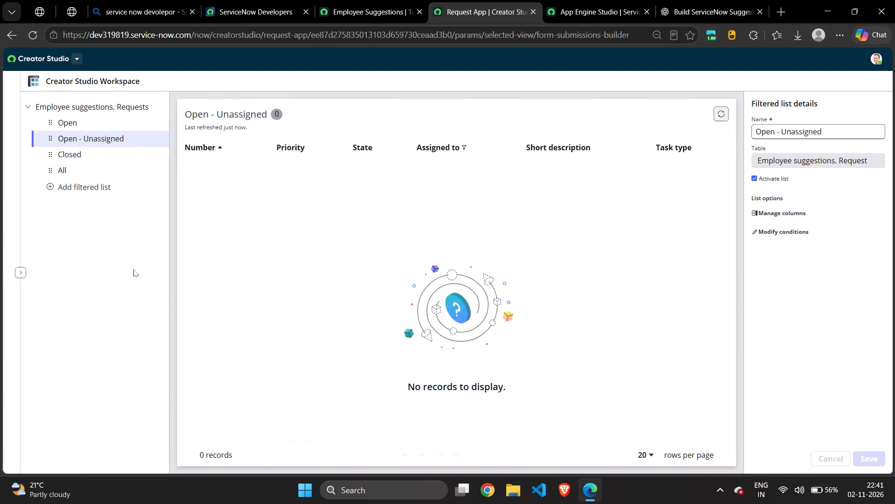
pyautogui.click(9, 273)
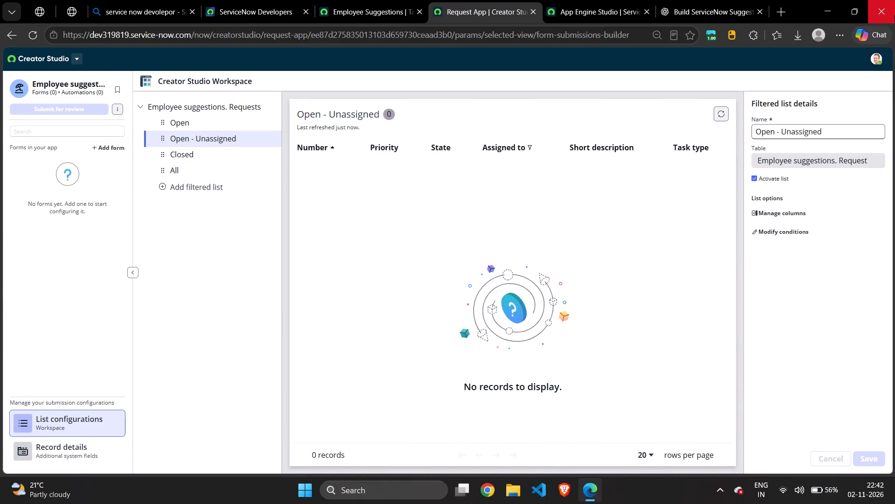
pyautogui.click(72, 423)
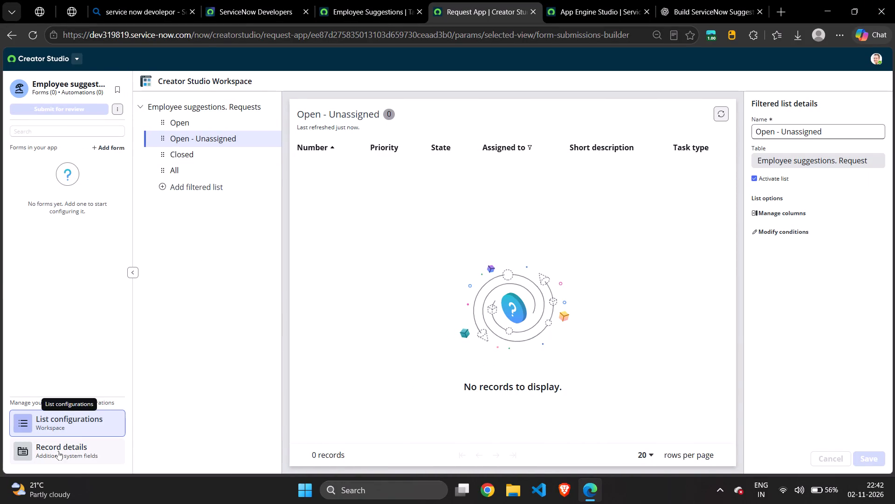
pyautogui.click(58, 451)
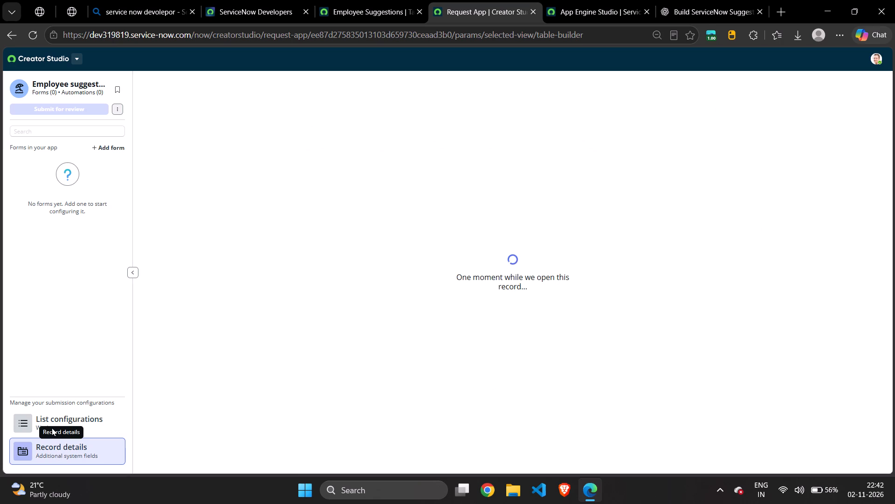
pyautogui.click(52, 428)
pyautogui.click(54, 421)
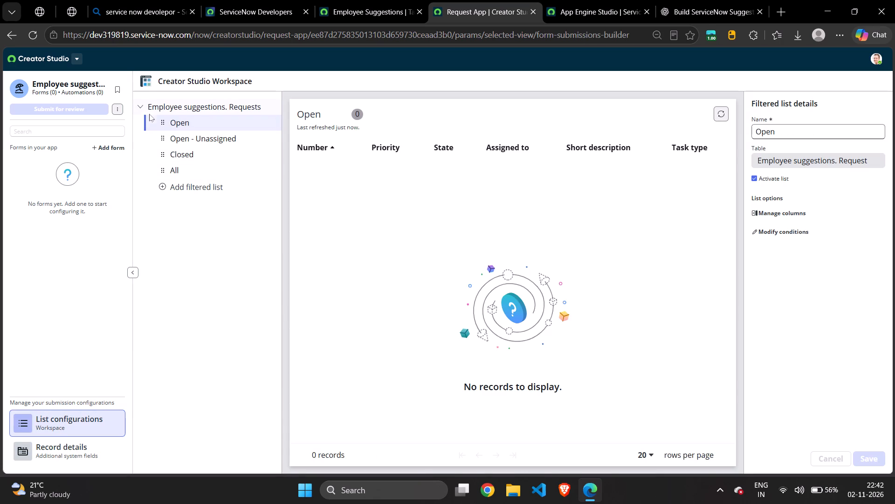
# Check the data management information in the app's settings, and close the settings without changes.
pyautogui.click(119, 108)
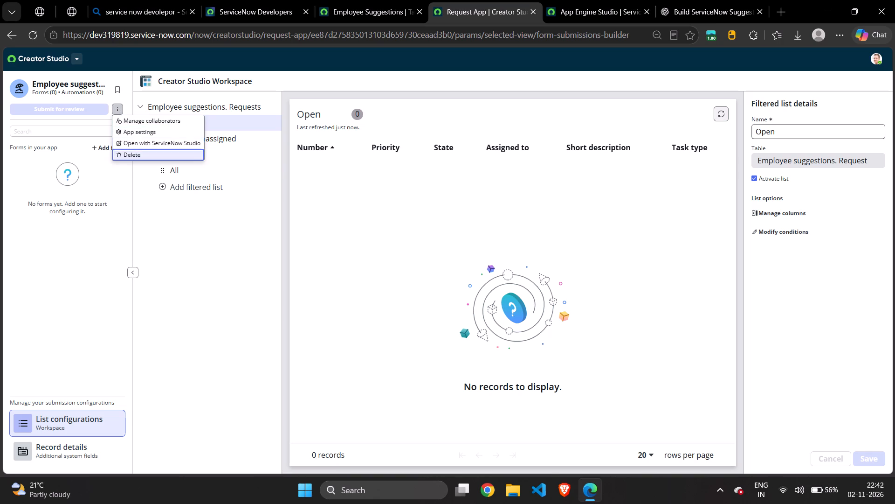
pyautogui.click(137, 134)
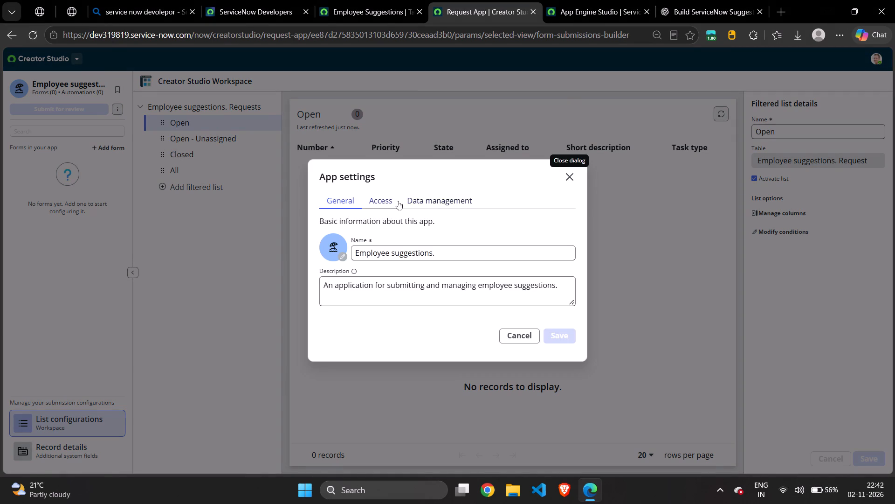
pyautogui.click(421, 196)
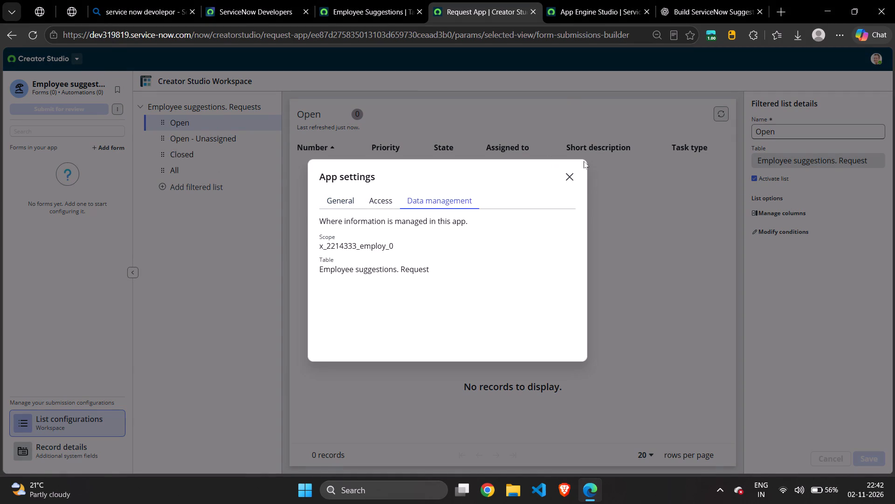
pyautogui.click(570, 173)
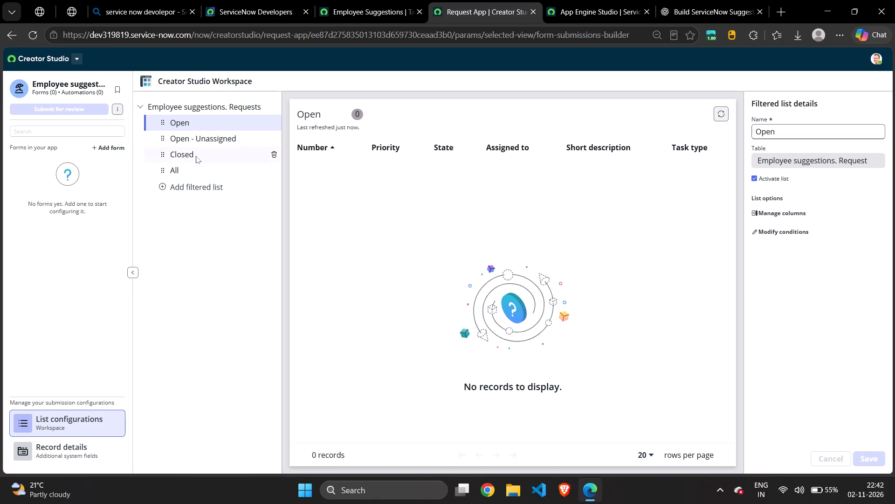
# Start adding a form, review the Creator Studio Default Template's preview and details, and go back to the app without applying it.
pyautogui.click(107, 146)
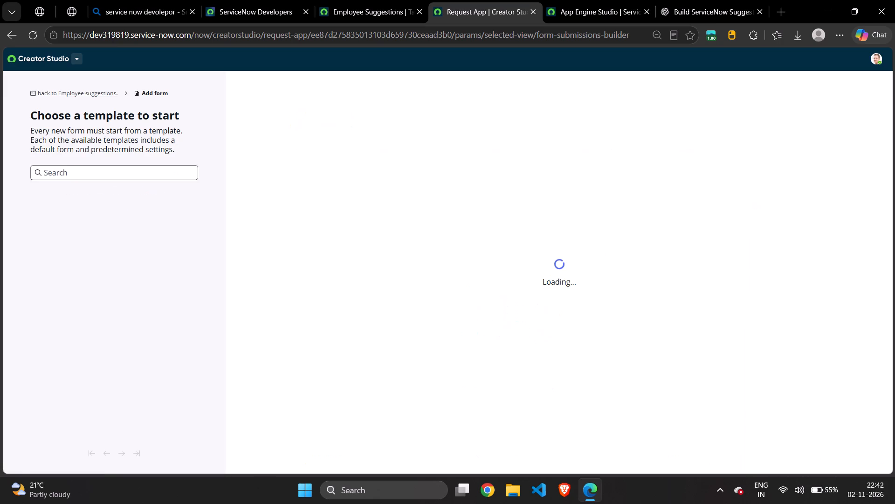
pyautogui.click(105, 172)
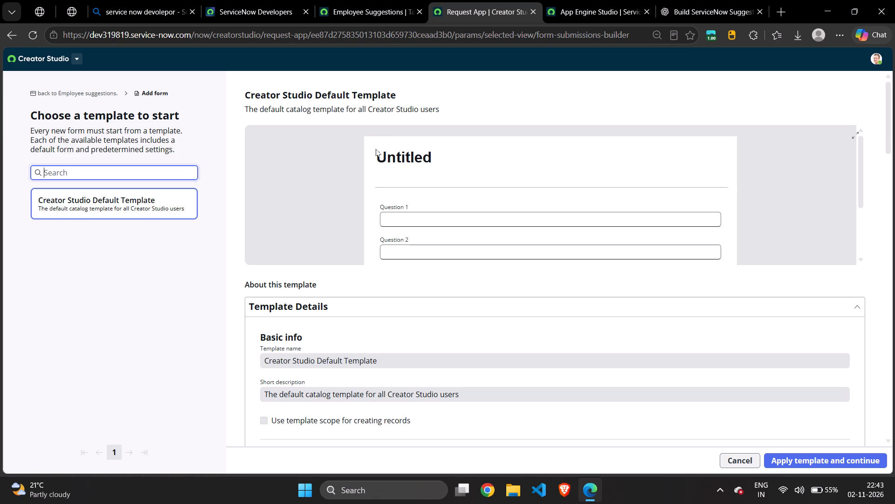
pyautogui.scroll(-4, 376, 149)
pyautogui.scroll(-2, 378, 221)
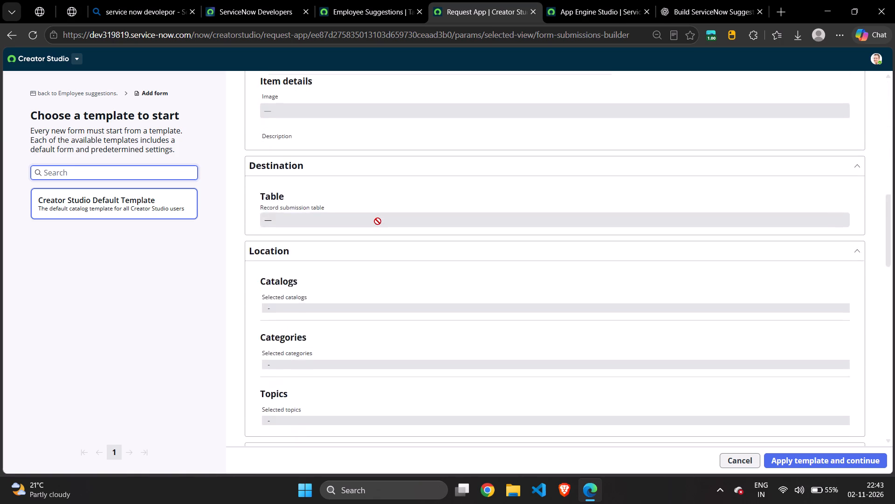
pyautogui.scroll(-5, 378, 221)
pyautogui.scroll(4, 377, 221)
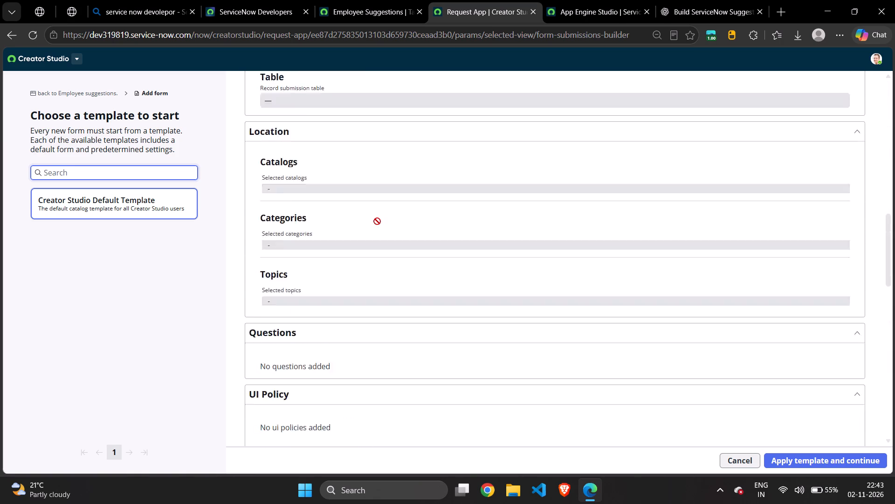
pyautogui.scroll(10, 377, 221)
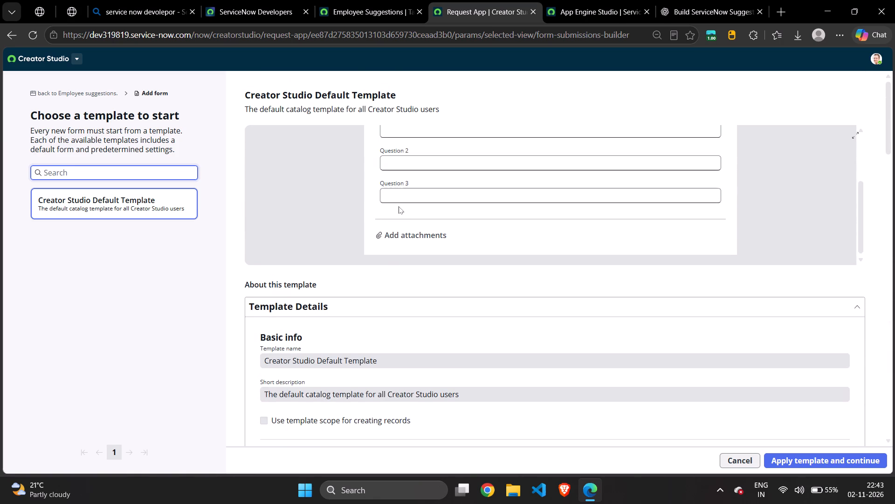
pyautogui.scroll(5, 399, 206)
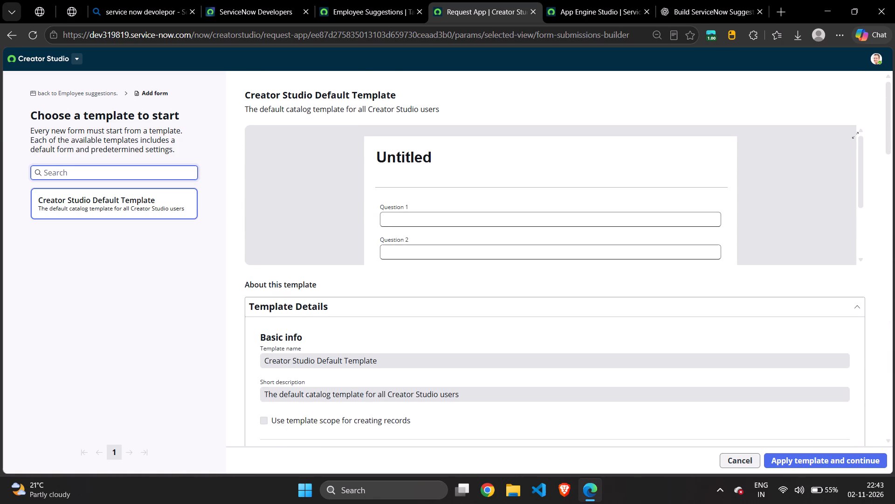
pyautogui.click(156, 149)
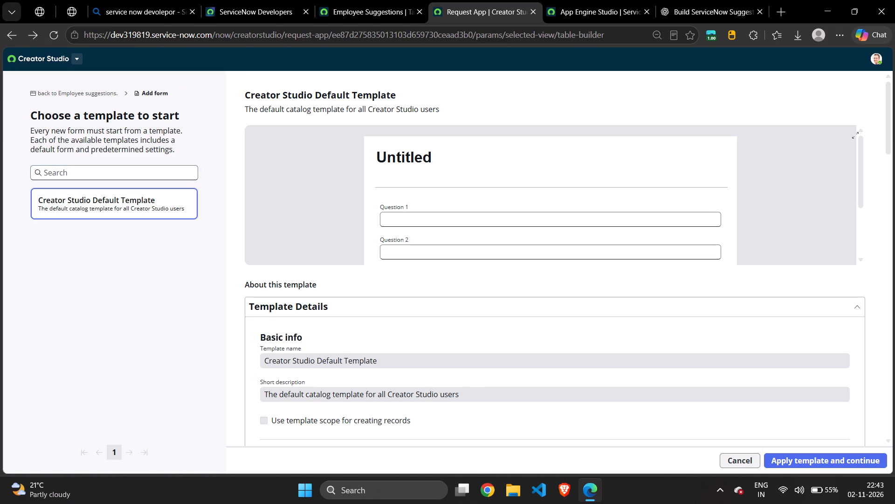
pyautogui.click(99, 93)
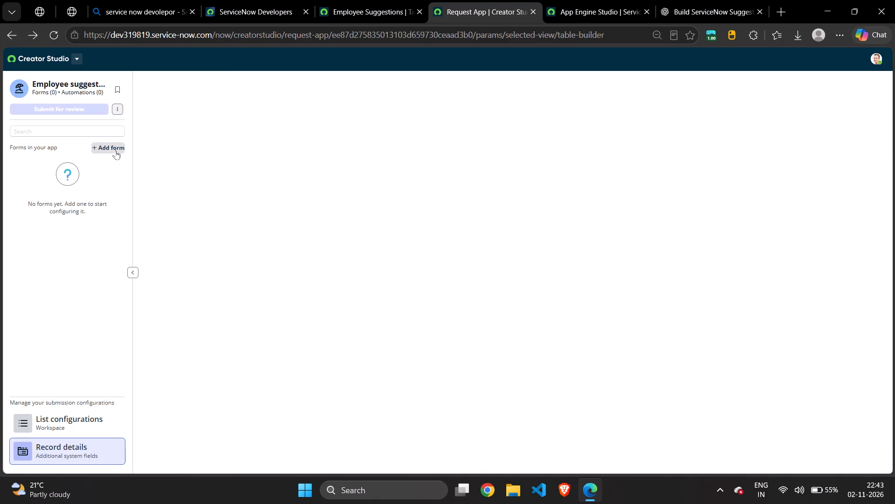
# View the list configurations and the add-form template choice again, and go back to the Employee suggestions. app.
pyautogui.click(53, 427)
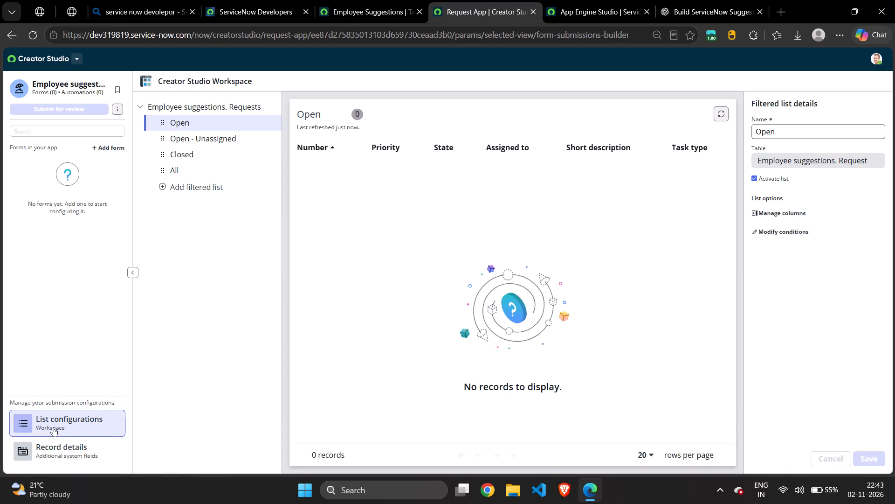
pyautogui.click(103, 153)
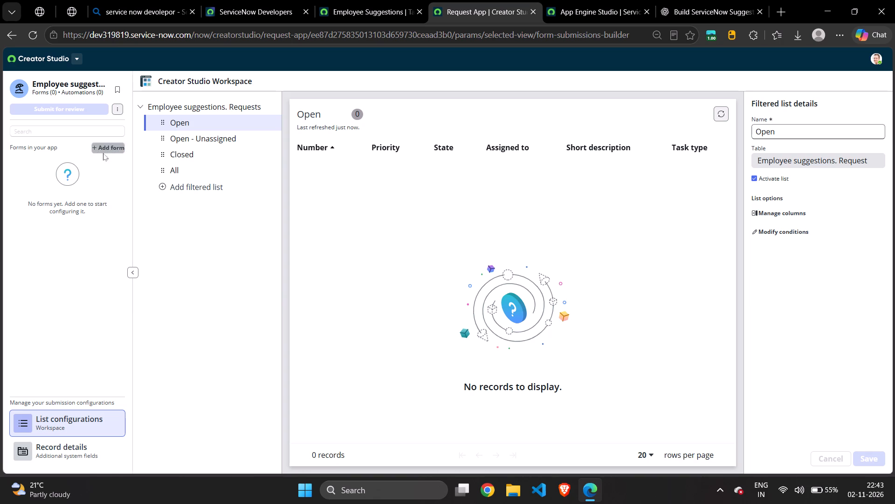
pyautogui.click(103, 153)
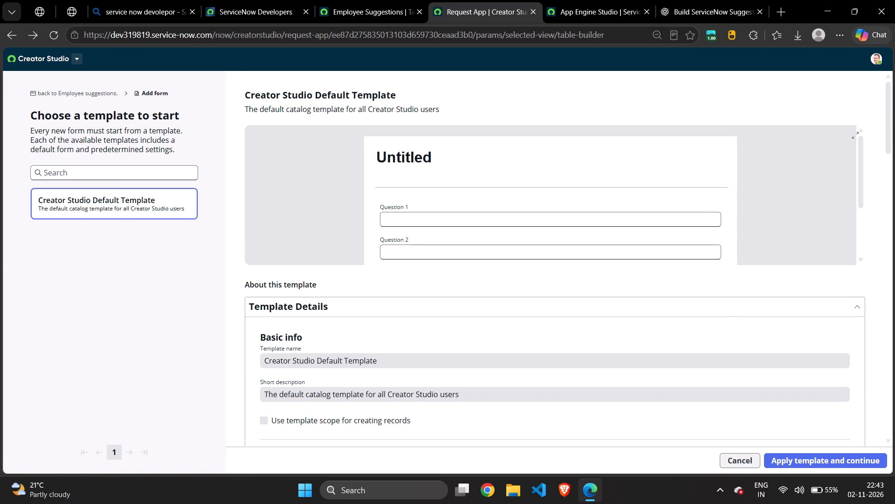
pyautogui.click(103, 153)
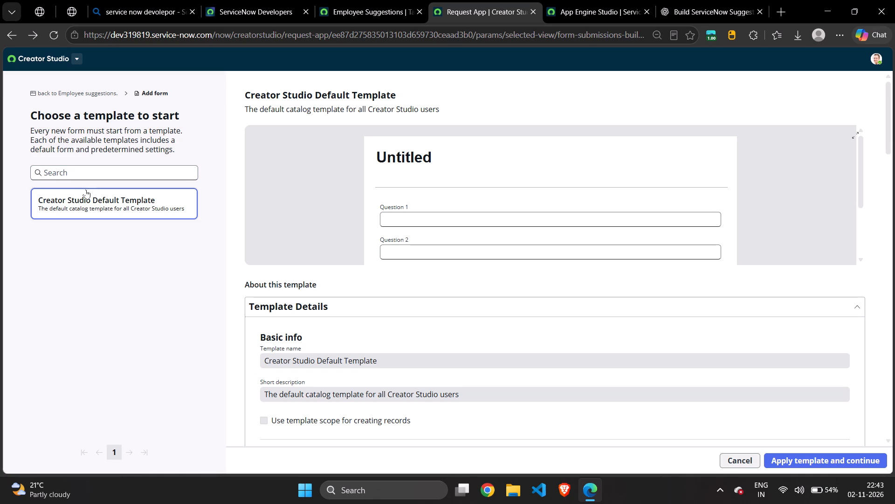
pyautogui.scroll(-1, 101, 247)
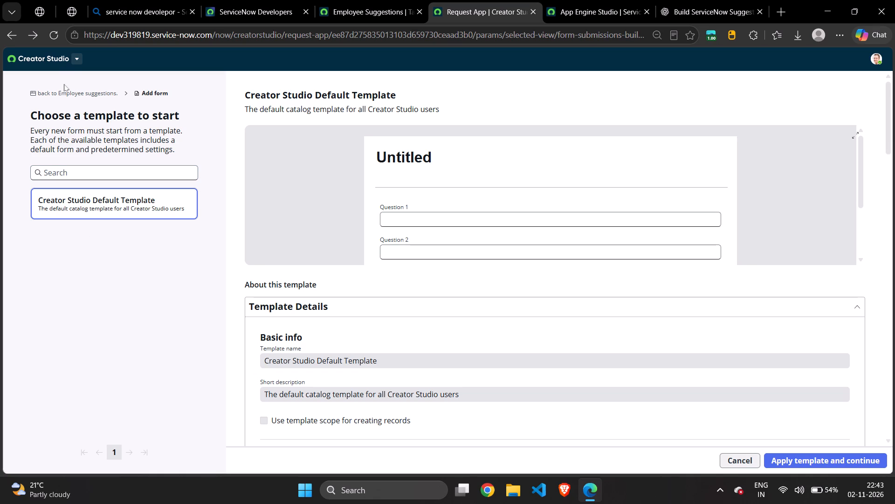
pyautogui.click(68, 91)
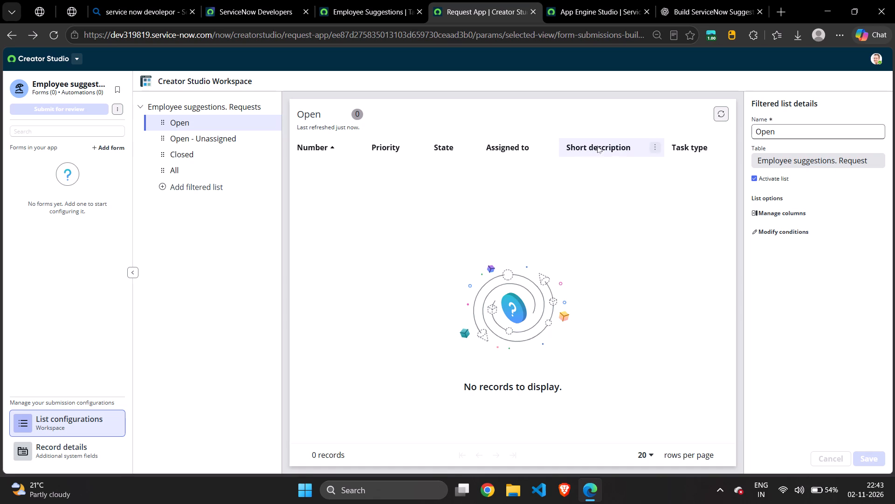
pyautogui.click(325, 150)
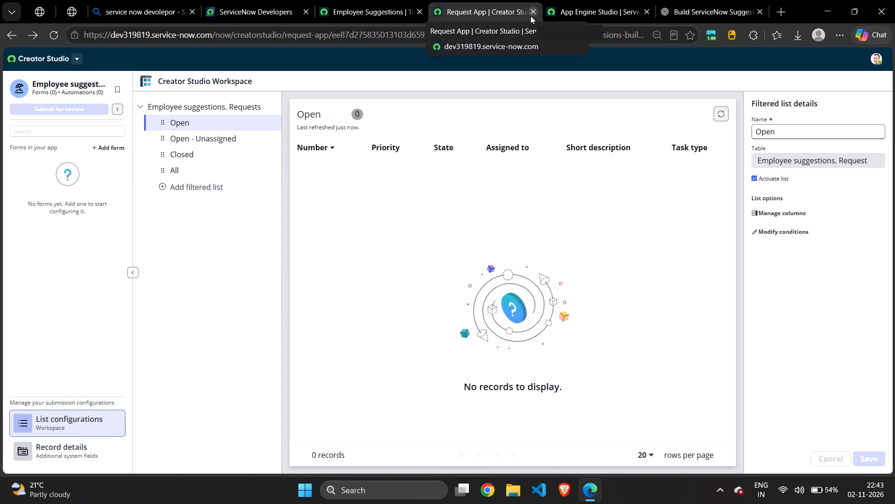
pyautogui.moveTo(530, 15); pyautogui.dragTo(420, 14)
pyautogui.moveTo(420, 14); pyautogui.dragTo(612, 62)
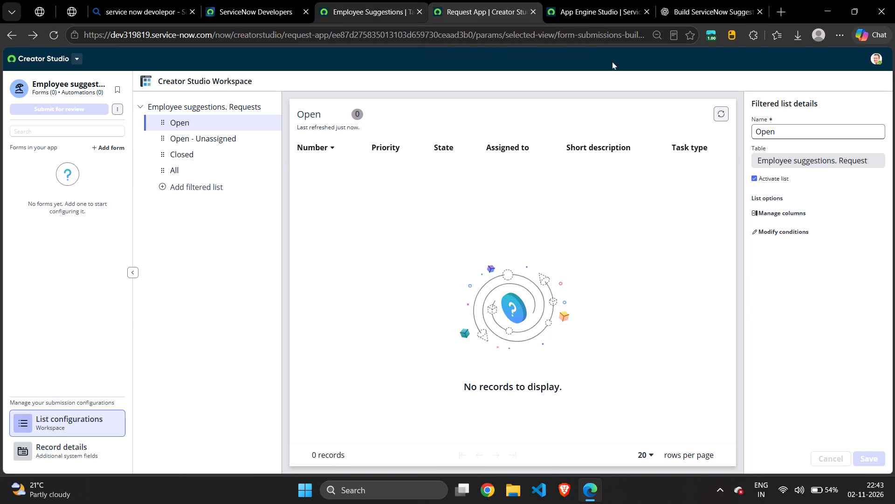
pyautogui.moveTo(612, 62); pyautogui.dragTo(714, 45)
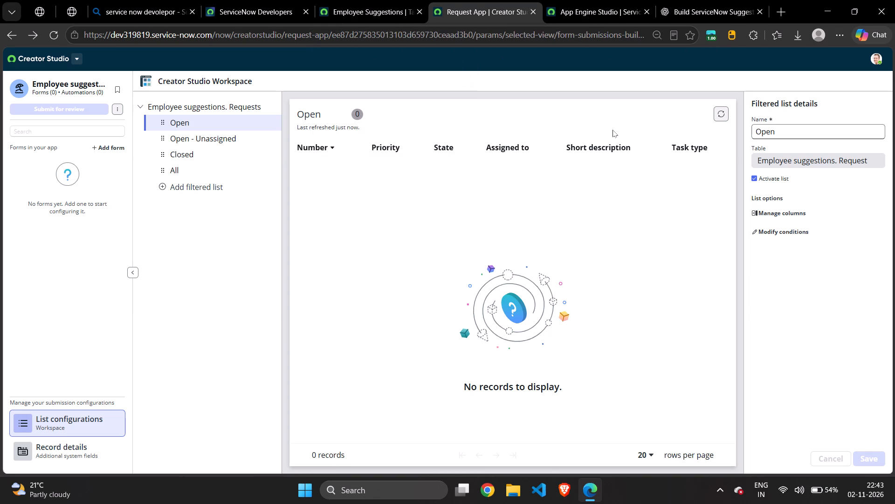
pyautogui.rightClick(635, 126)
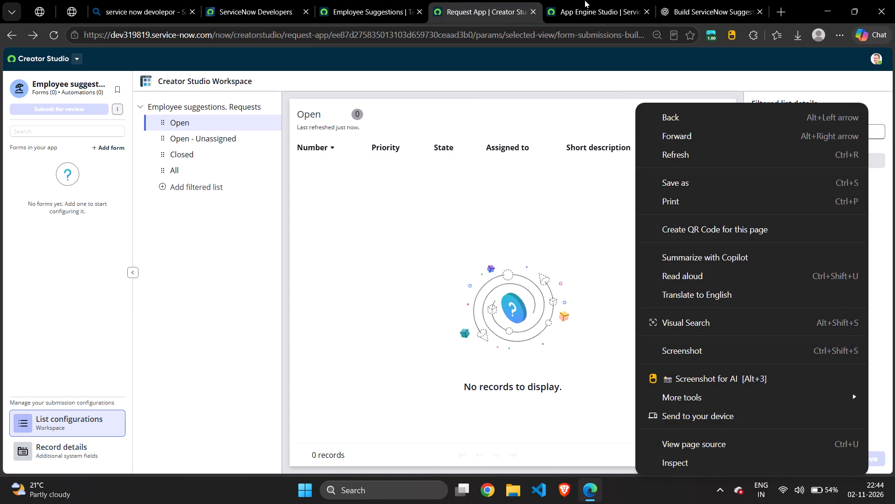
# Switch to App Engine Studio, reload its home page, and open the Employee suggestions. app from the existing apps.
pyautogui.click(605, 9)
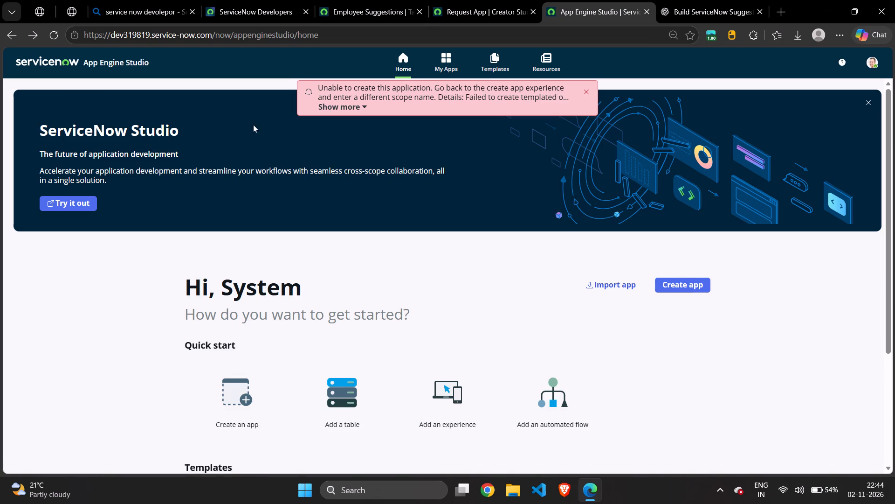
pyautogui.click(51, 35)
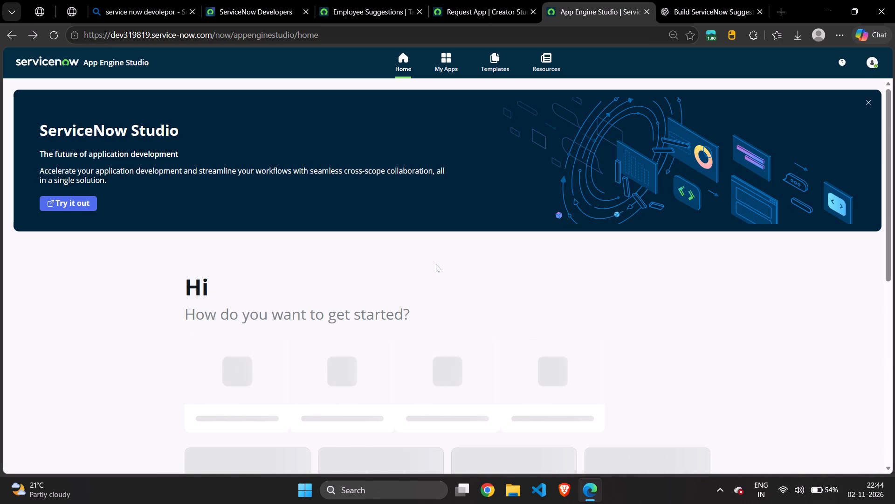
pyautogui.scroll(-2, 436, 264)
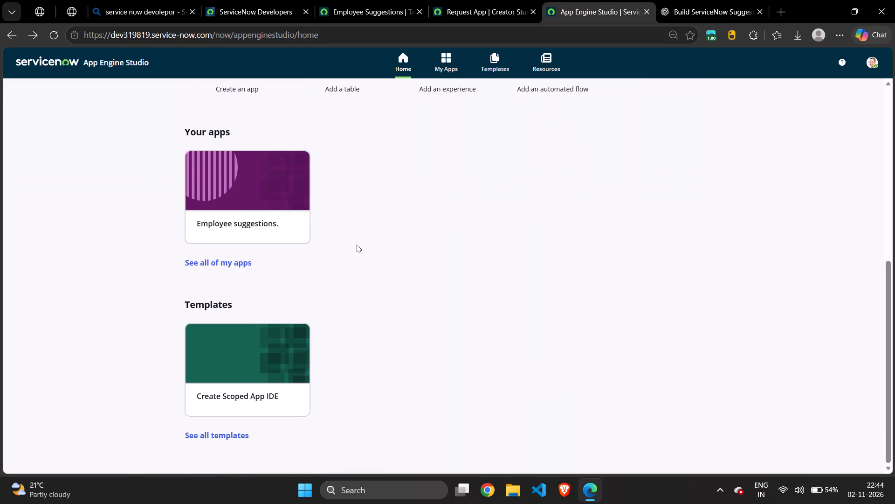
pyautogui.click(242, 198)
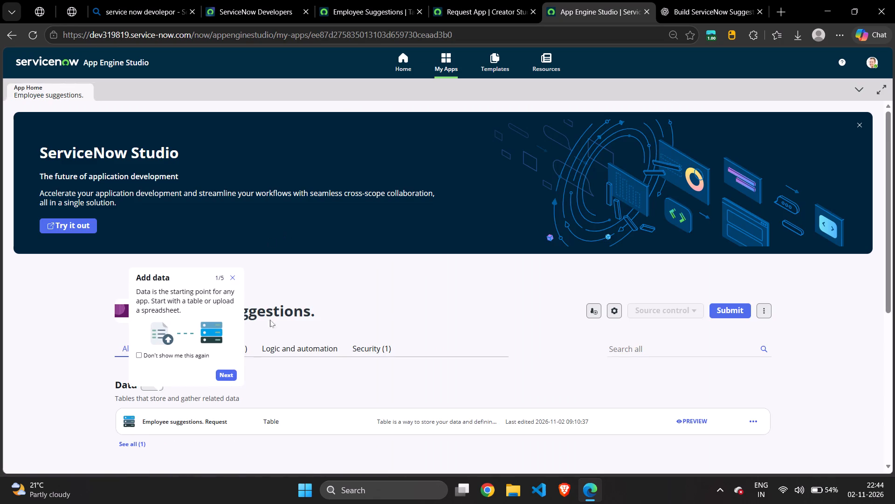
# Dismiss the add-data tip, check the options for adding data without choosing one, and review the app's data, experience, logic and security sections.
pyautogui.click(236, 276)
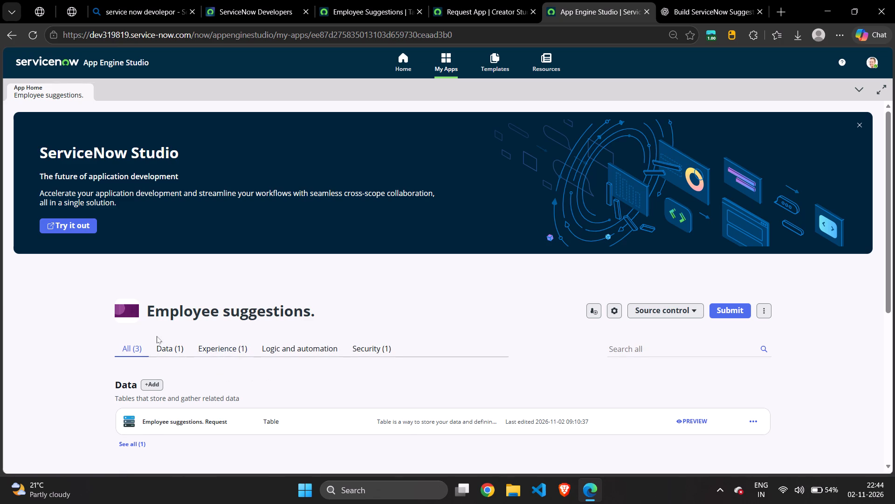
pyautogui.scroll(-1, 179, 366)
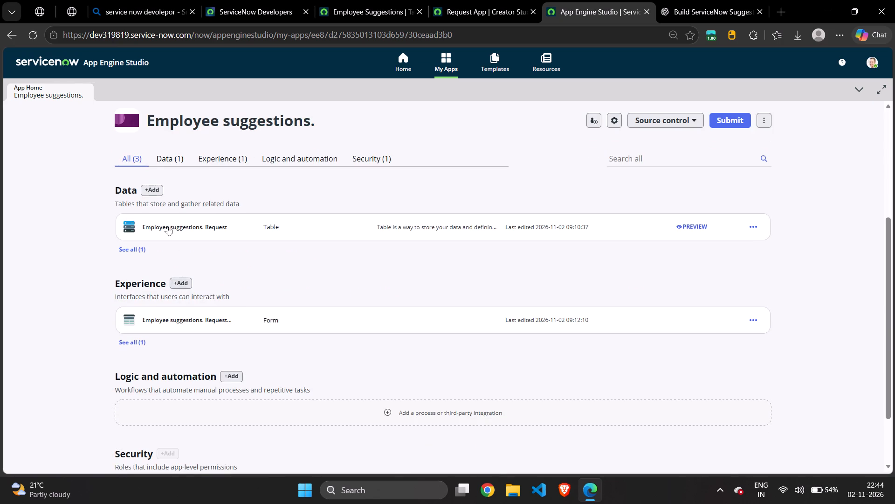
pyautogui.click(150, 190)
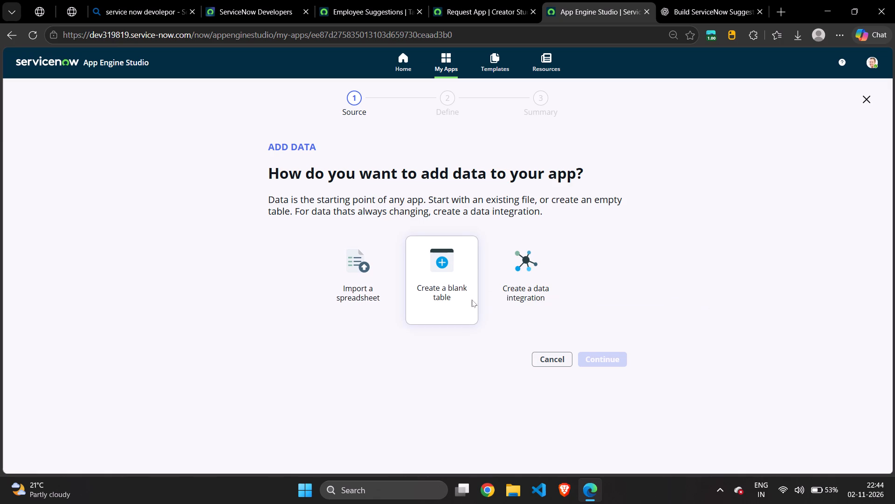
pyautogui.click(873, 98)
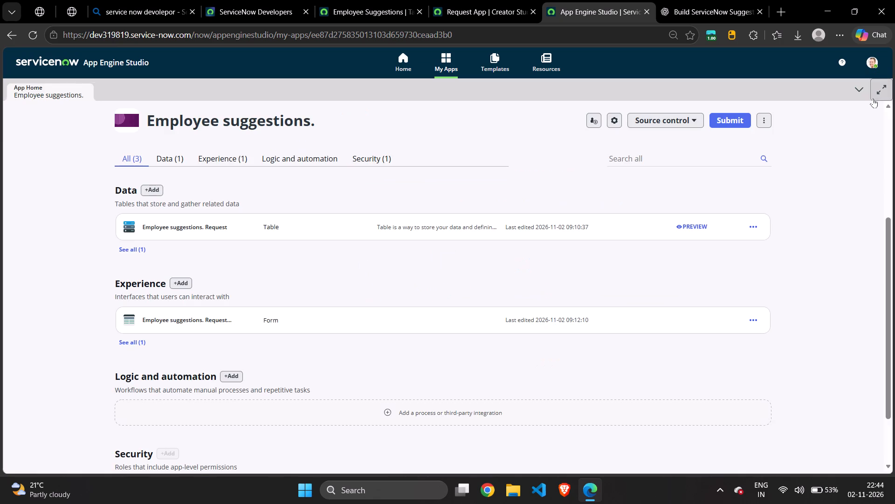
pyautogui.scroll(2, 558, 199)
pyautogui.scroll(-1, 558, 199)
pyautogui.scroll(-1, 269, 271)
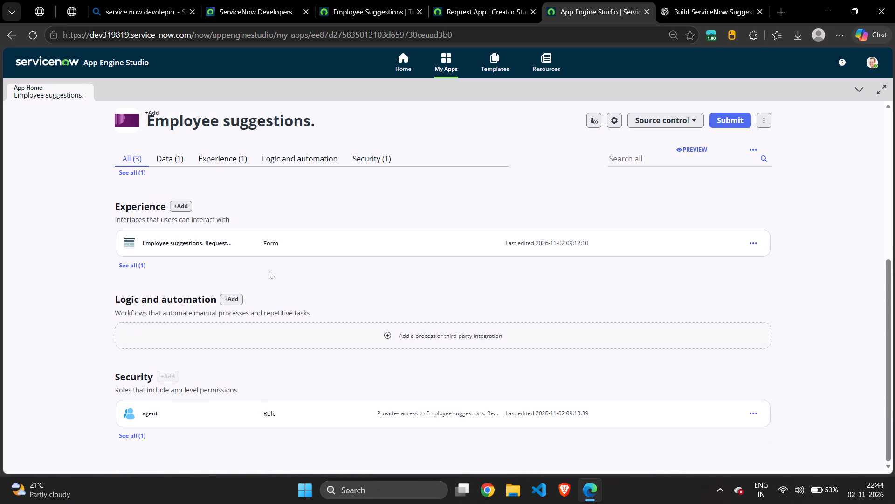
pyautogui.scroll(-1, 269, 271)
pyautogui.scroll(1, 269, 271)
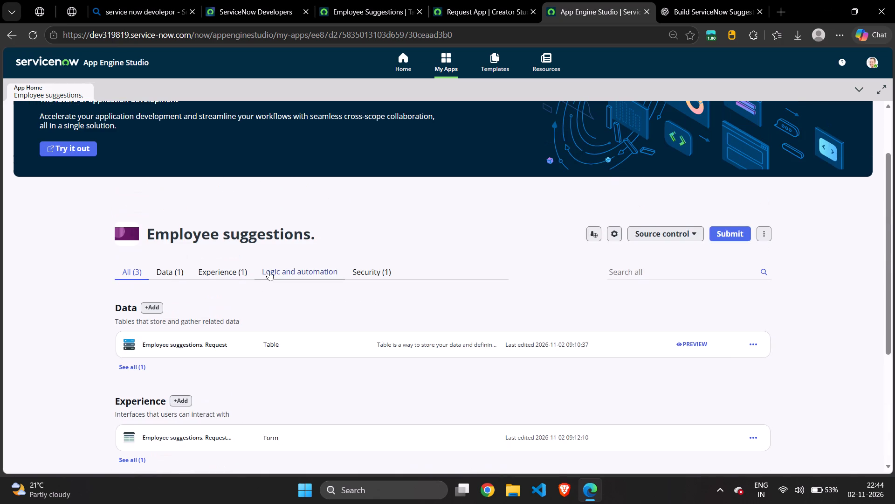
# Open the Employee suggestions. Request table in Table builder and dismiss the introductory pop-ups.
pyautogui.click(305, 345)
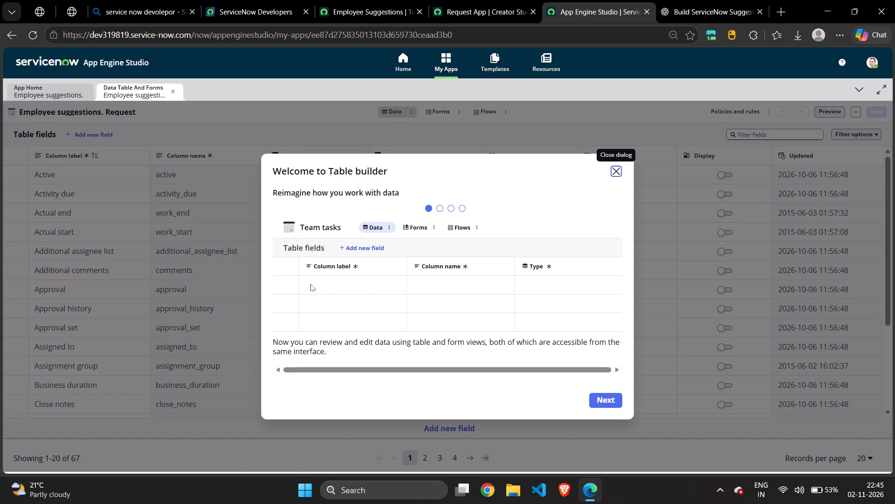
pyautogui.click(335, 272)
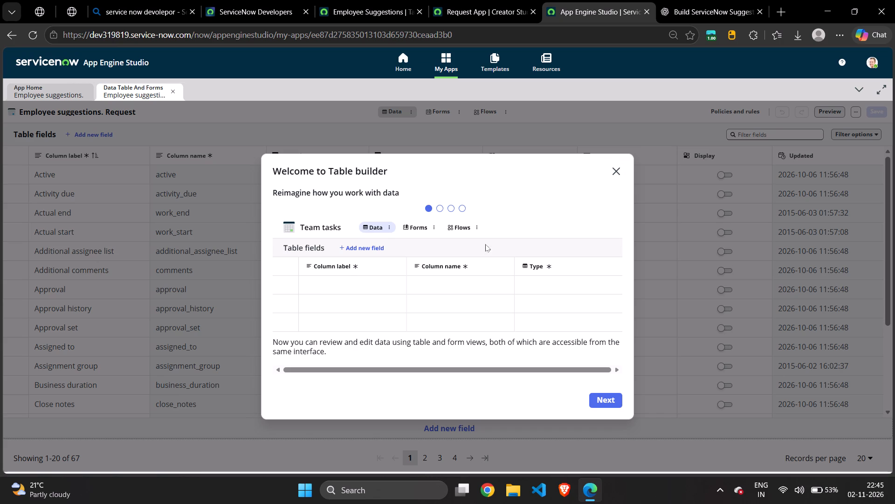
pyautogui.click(618, 168)
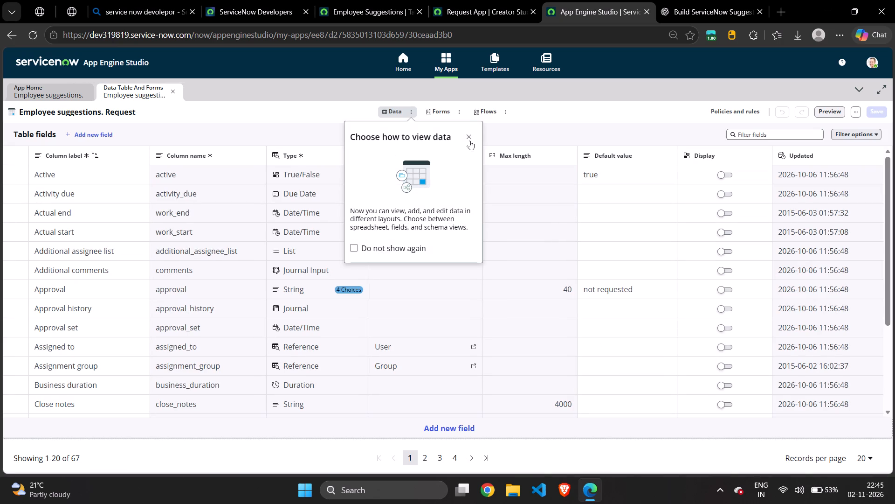
pyautogui.click(469, 135)
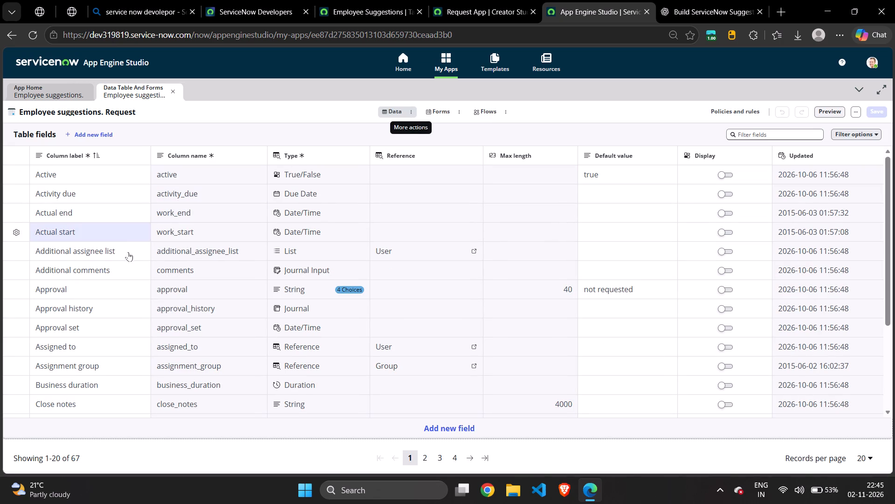
# Look through the Request table's fields, checking their column names, types and references.
pyautogui.scroll(-6, 204, 182)
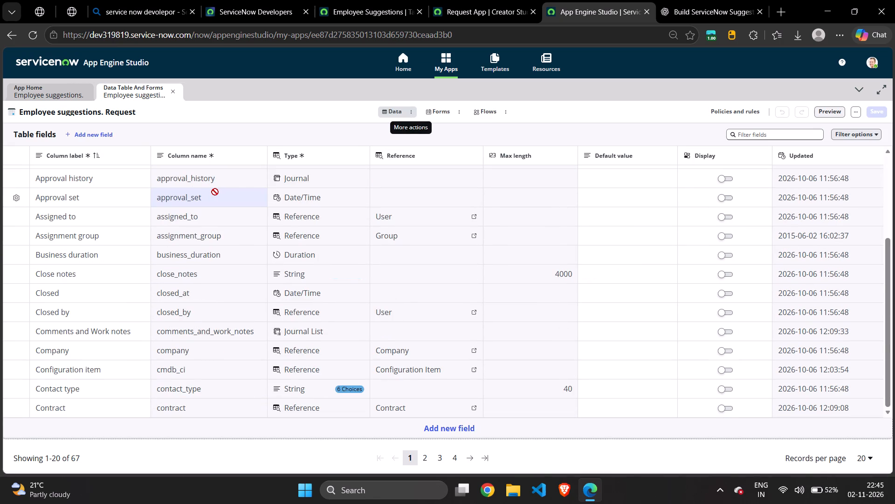
pyautogui.scroll(-2, 215, 192)
pyautogui.scroll(3, 190, 285)
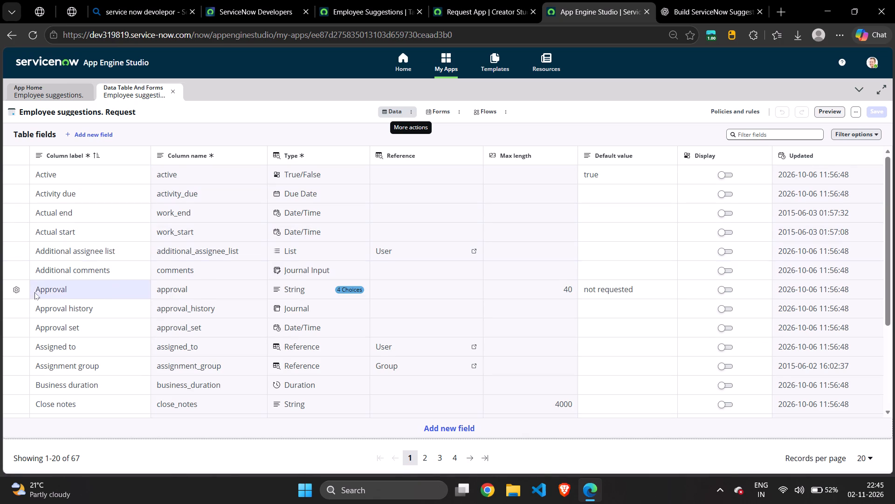
pyautogui.scroll(-5, 62, 351)
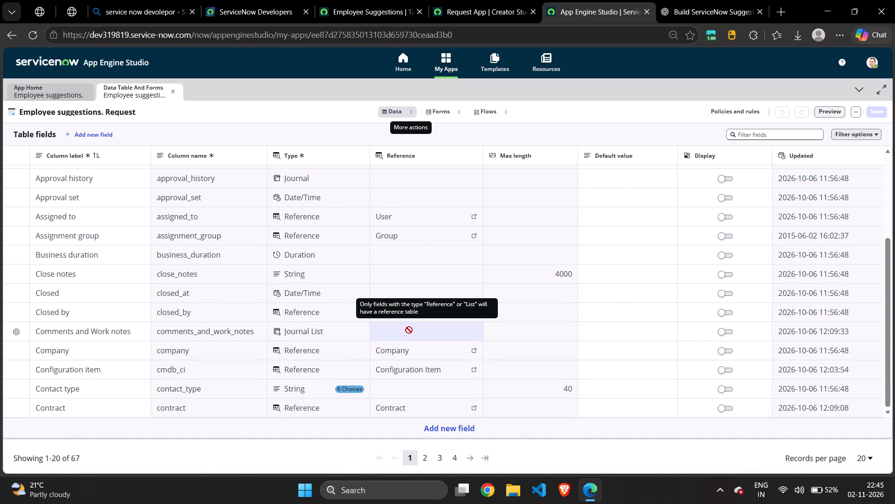
pyautogui.scroll(1, 409, 329)
pyautogui.scroll(-5, 409, 329)
pyautogui.scroll(2, 409, 329)
pyautogui.scroll(-3, 407, 327)
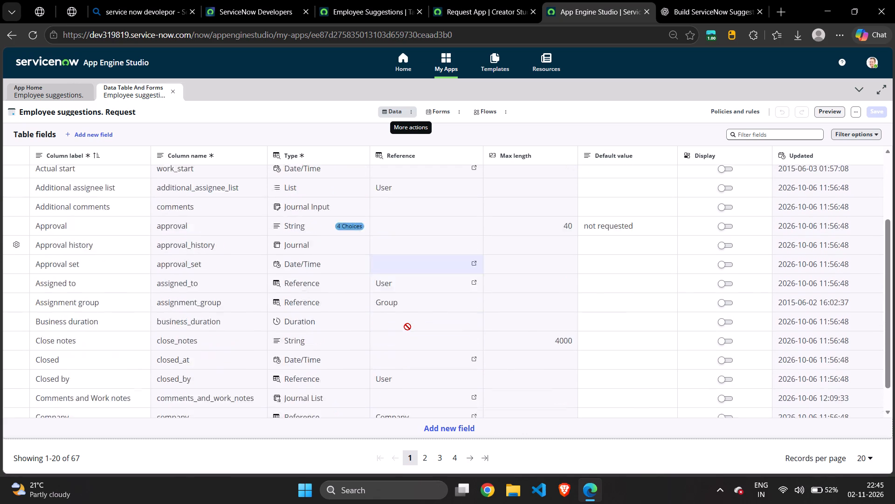
pyautogui.scroll(-1, 407, 327)
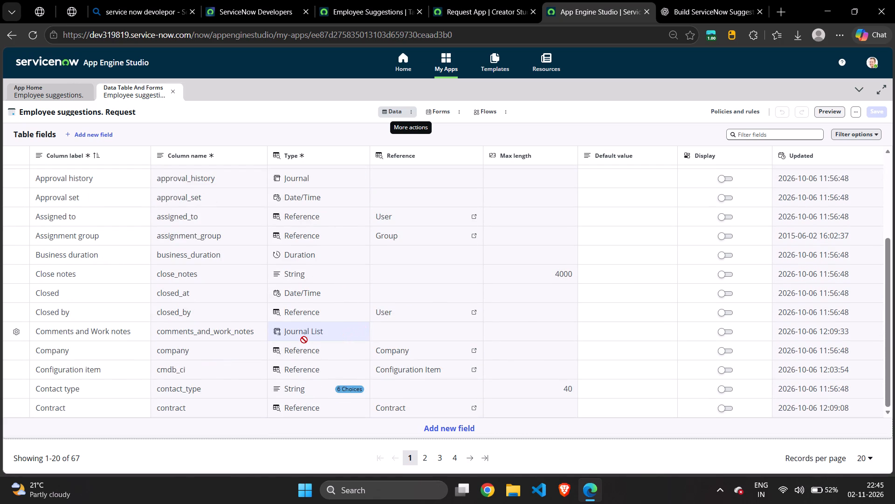
# Check the properties of the Comments and Work notes field, close them without changes, and return to the start of the field list.
pyautogui.click(12, 331)
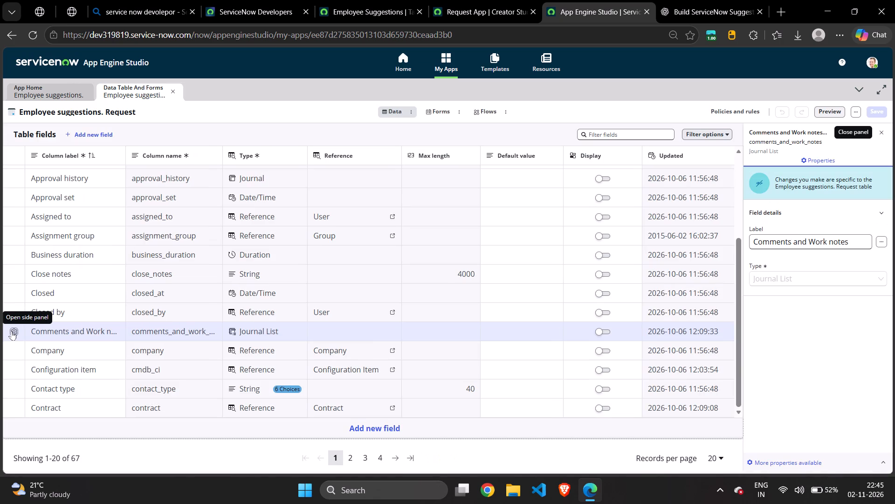
pyautogui.click(12, 331)
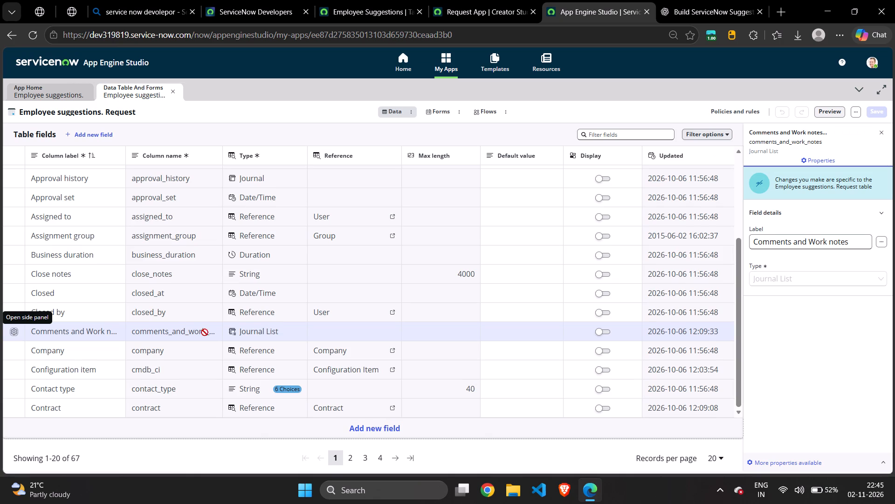
pyautogui.scroll(-3, 214, 332)
pyautogui.scroll(5, 214, 332)
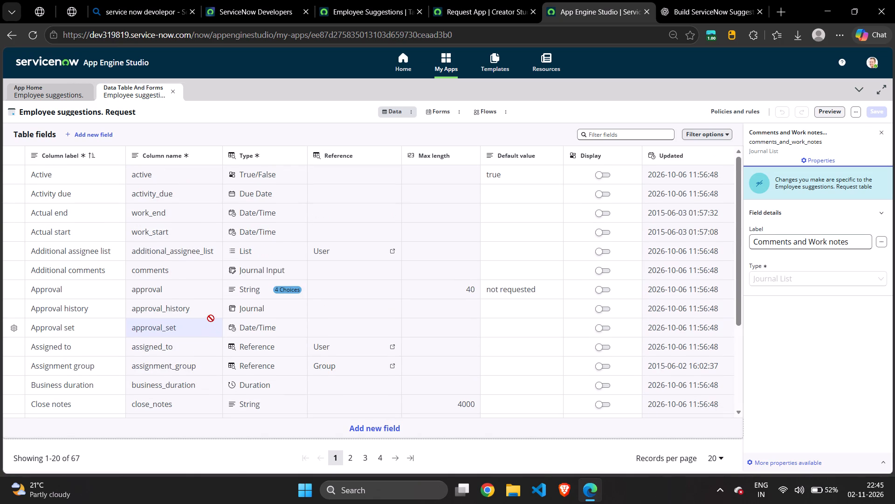
pyautogui.scroll(-5, 211, 318)
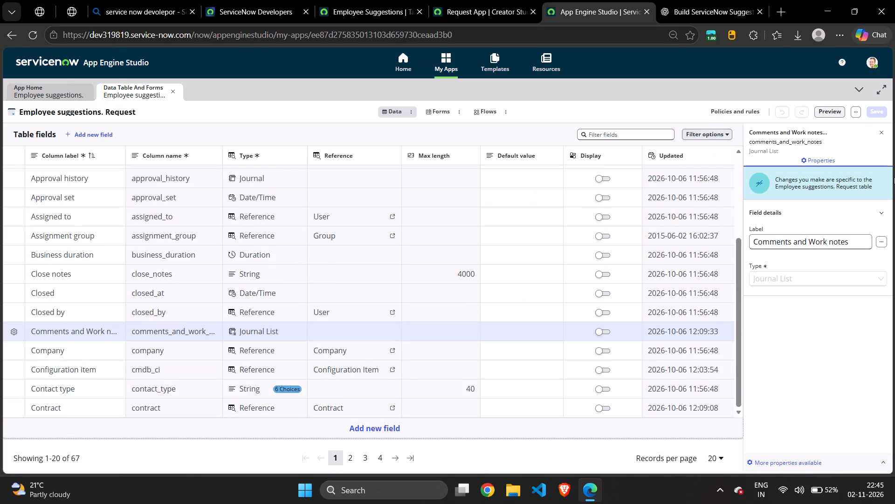
pyautogui.click(880, 133)
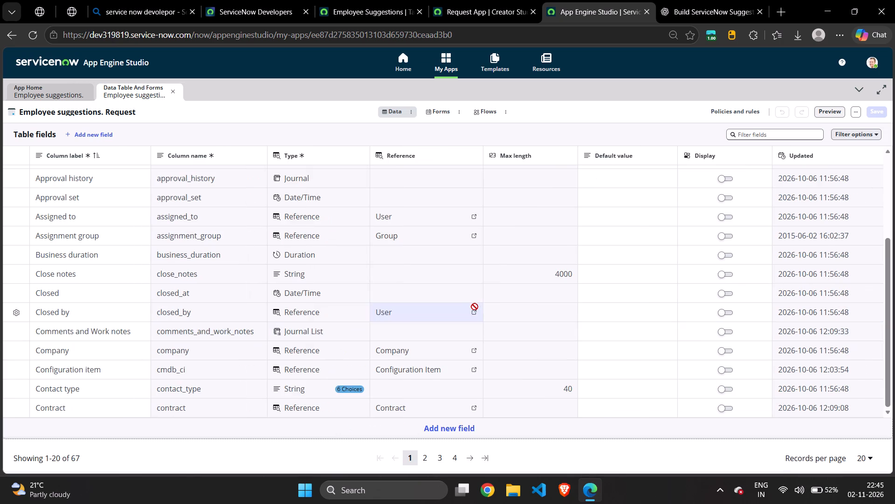
pyautogui.scroll(7, 451, 295)
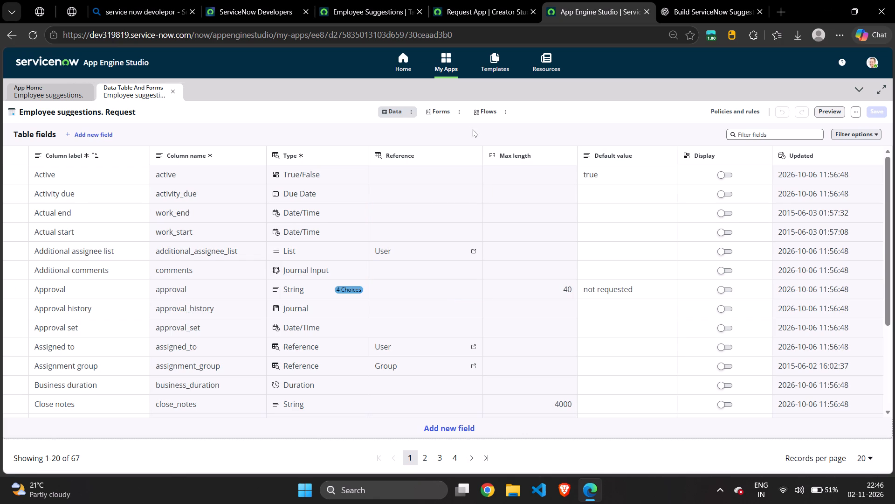
# Switch to the table's form view, review the available fields and form layout, and check the new-field settings without adding one.
pyautogui.click(448, 114)
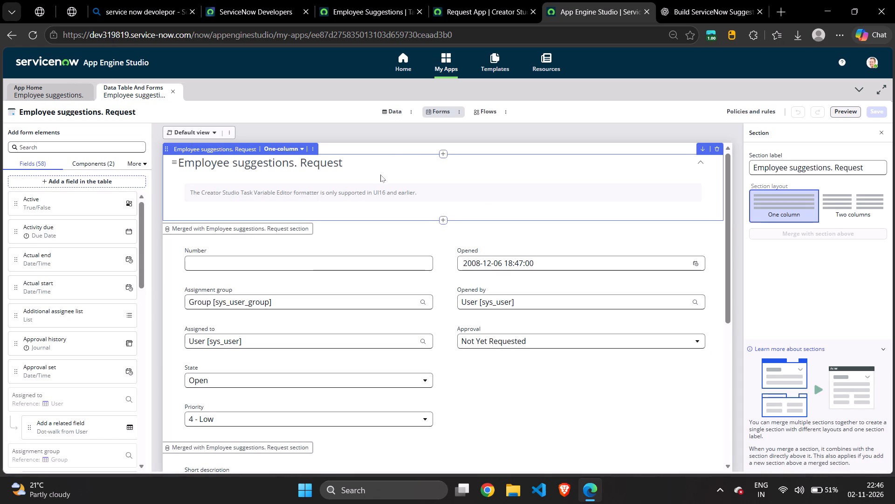
pyautogui.scroll(-5, 112, 278)
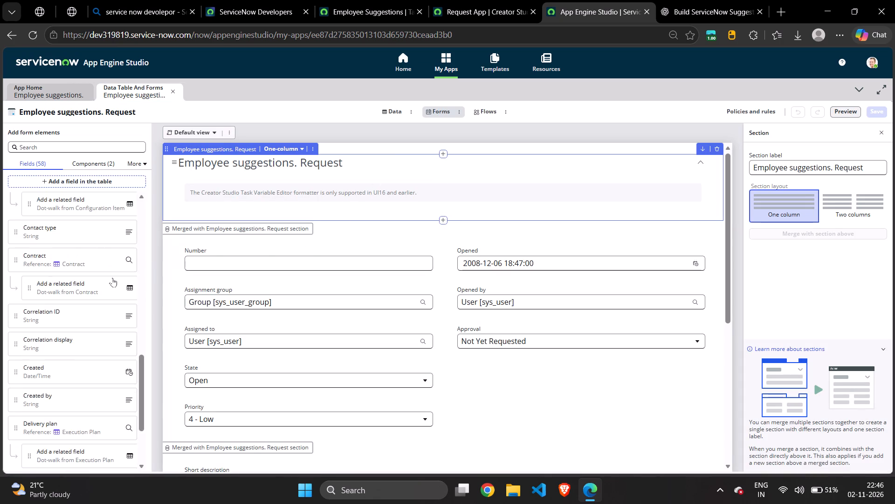
pyautogui.scroll(-3, 112, 278)
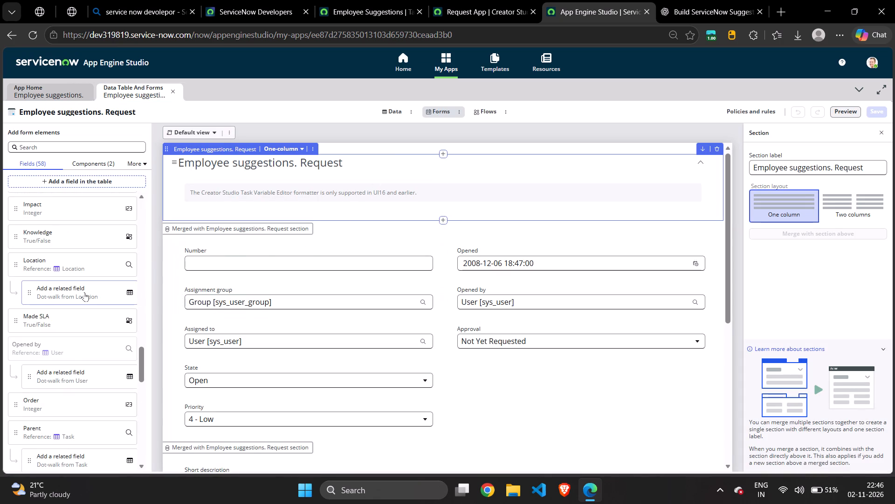
pyautogui.scroll(-2, 84, 292)
pyautogui.scroll(-6, 344, 314)
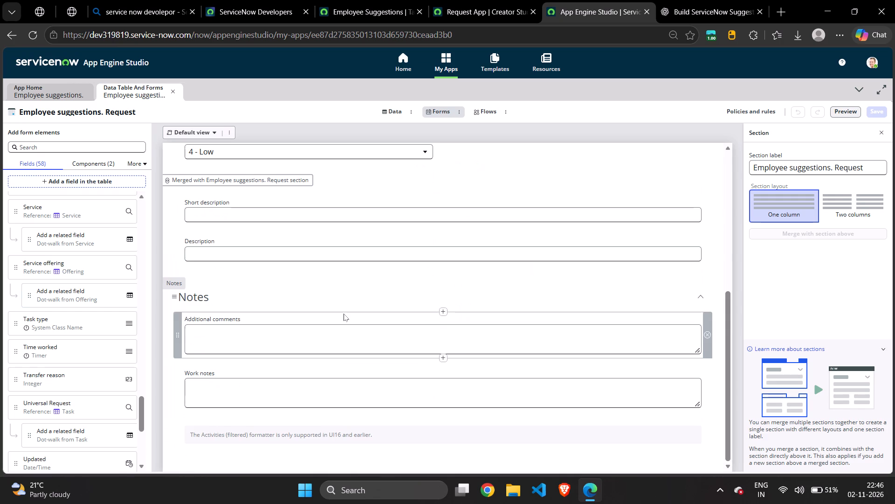
pyautogui.scroll(5, 344, 314)
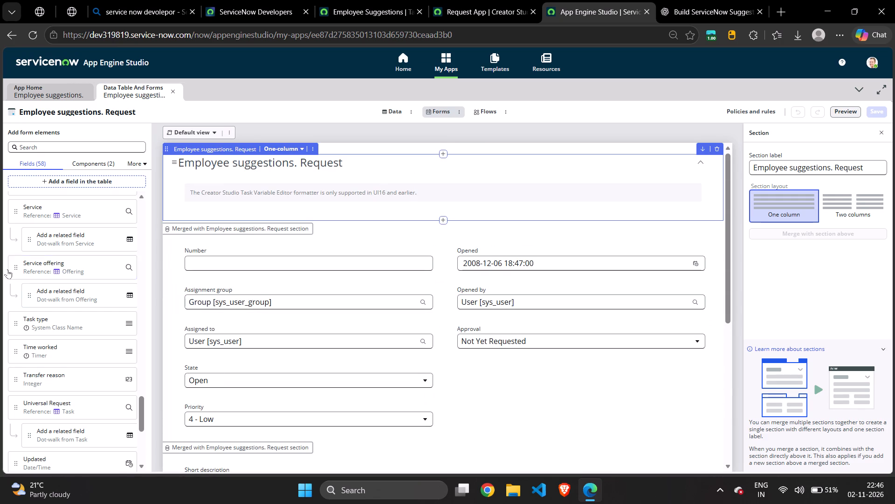
pyautogui.scroll(12, 74, 295)
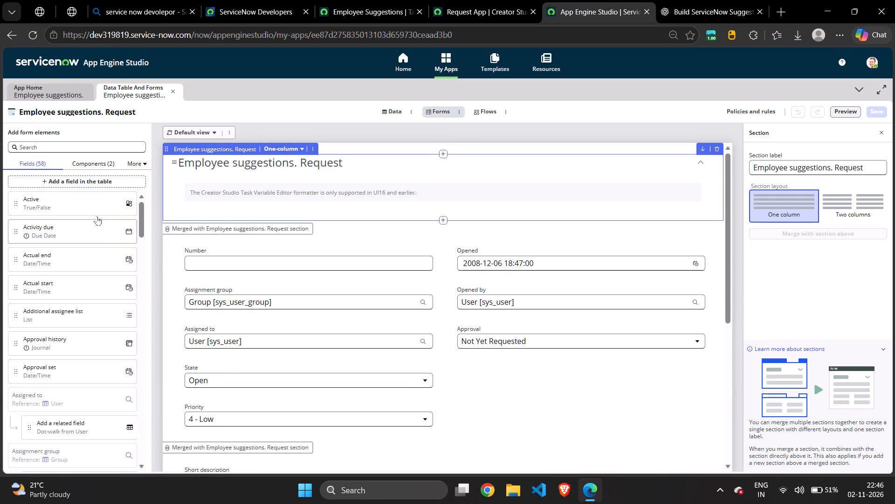
pyautogui.click(99, 182)
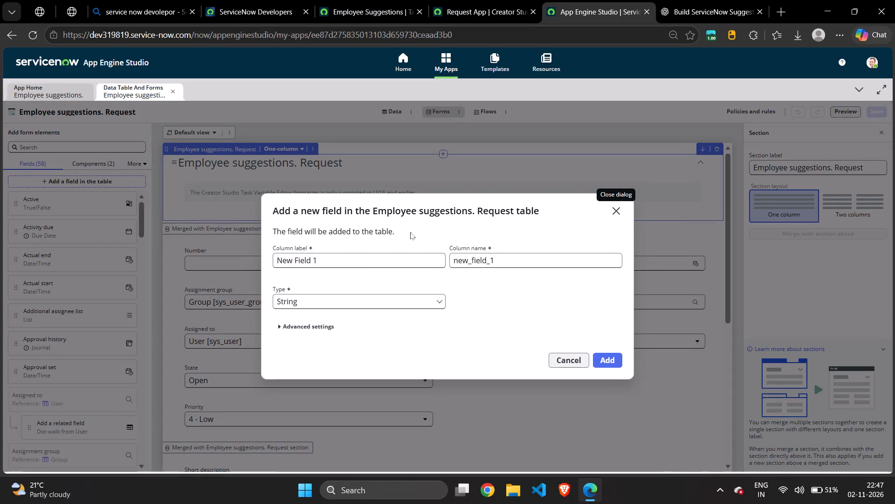
pyautogui.click(616, 207)
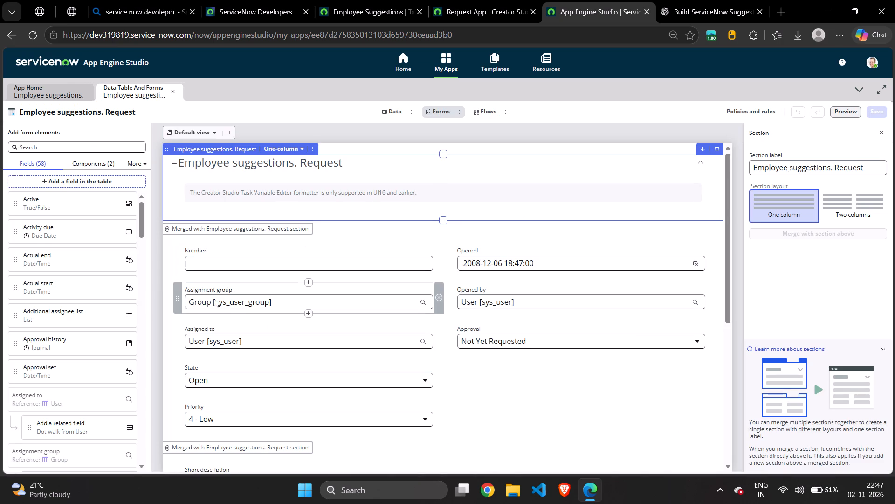
# Remove the Assignment group and Assigned to fields from the Request form's default view.
pyautogui.scroll(-2, 94, 284)
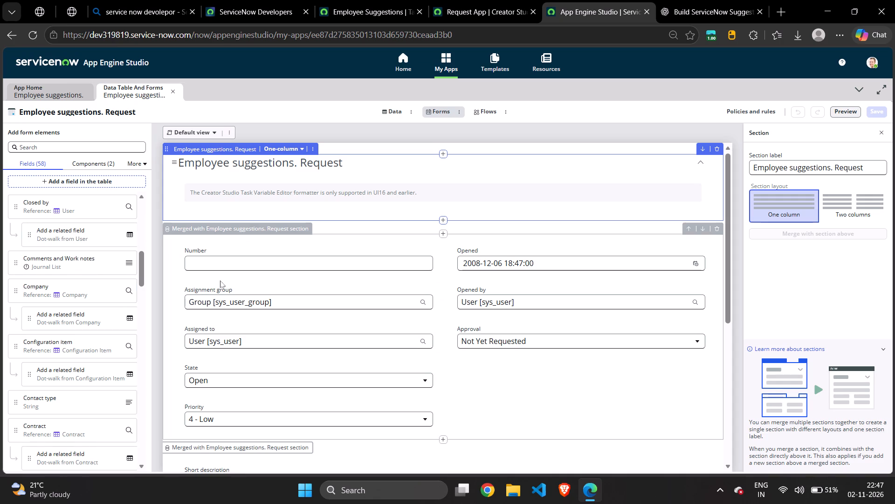
pyautogui.scroll(5, 89, 270)
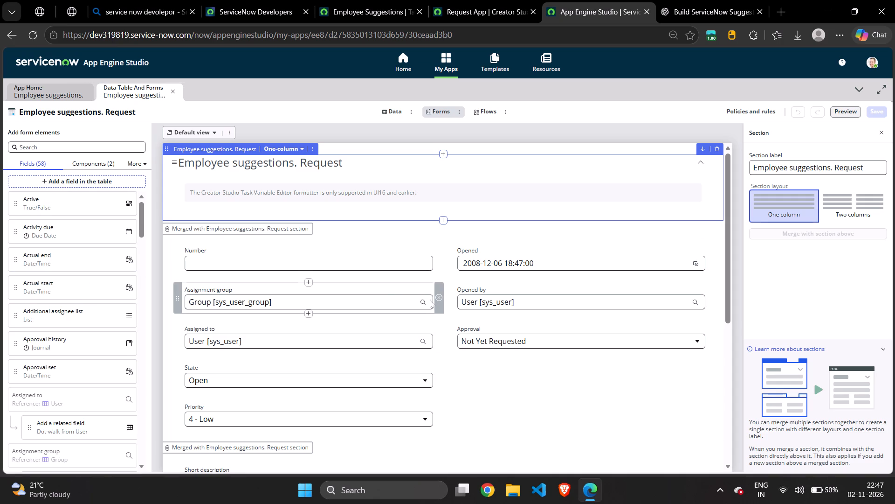
pyautogui.click(438, 298)
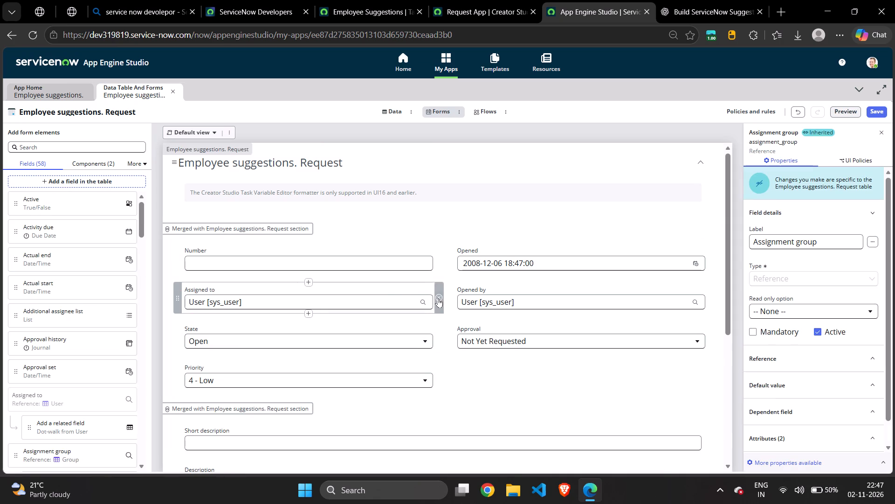
pyautogui.click(442, 299)
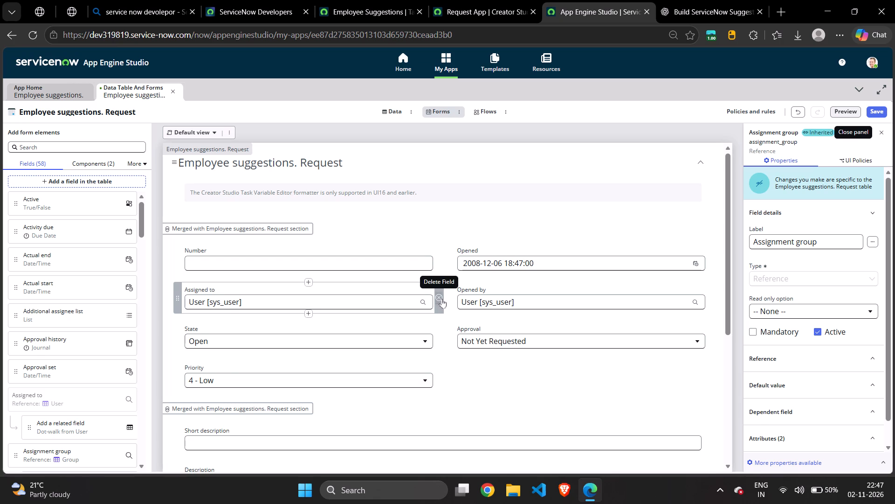
pyautogui.click(442, 299)
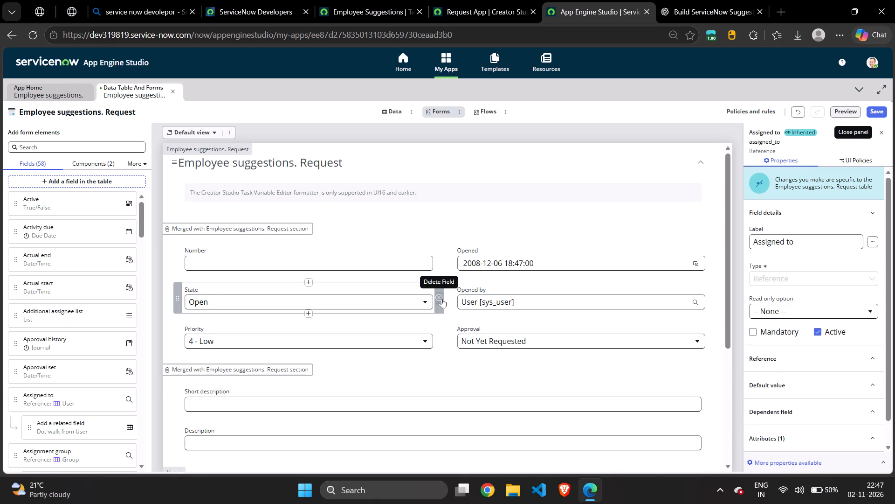
# Remove the State, Priority, Opened, Opened by, Approval, Additional comments and Work notes fields from the Request form's default view.
pyautogui.click(442, 299)
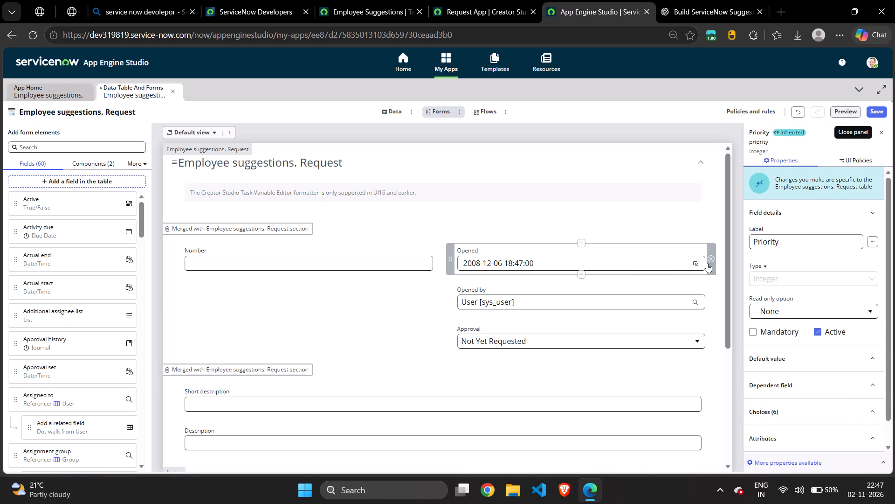
pyautogui.click(708, 259)
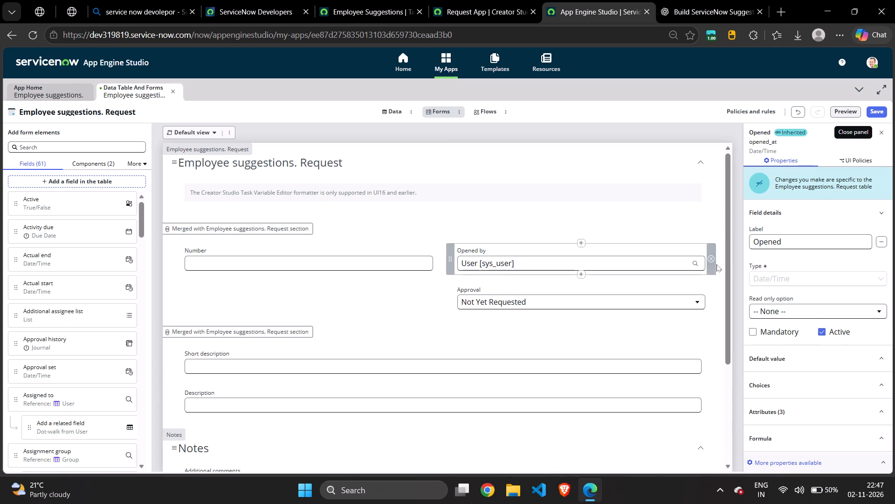
pyautogui.click(709, 263)
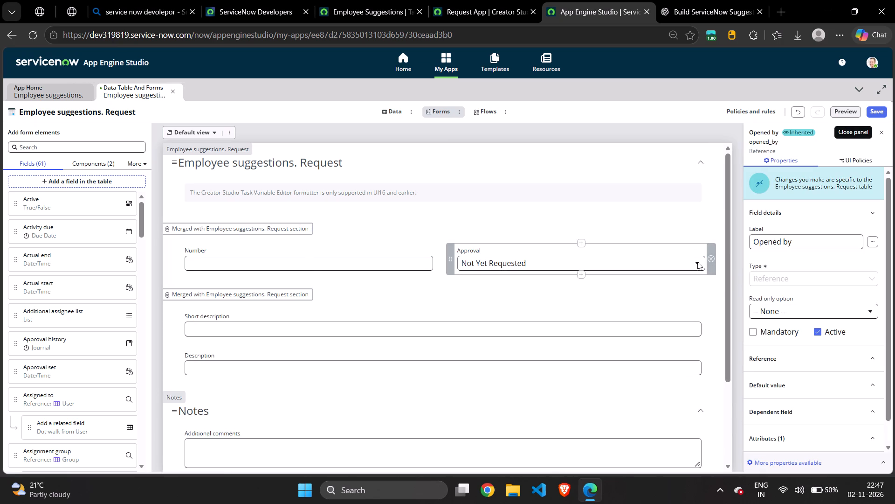
pyautogui.click(711, 259)
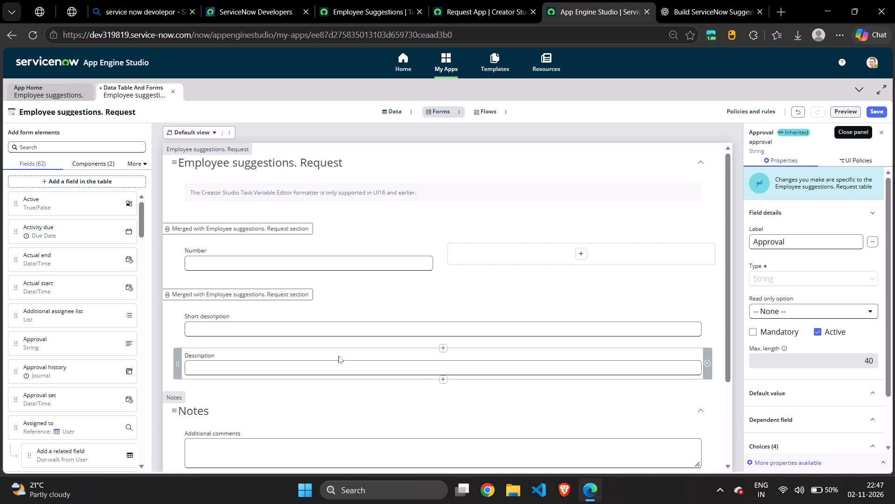
pyautogui.scroll(-2, 339, 357)
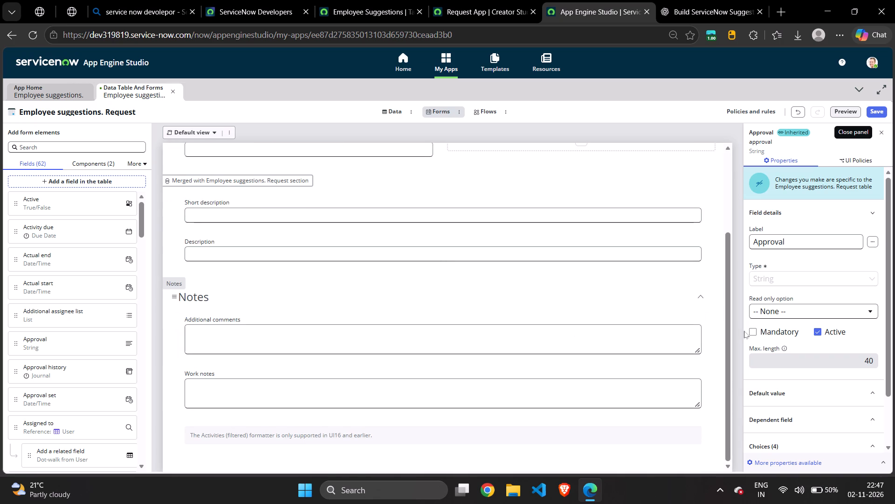
pyautogui.click(708, 335)
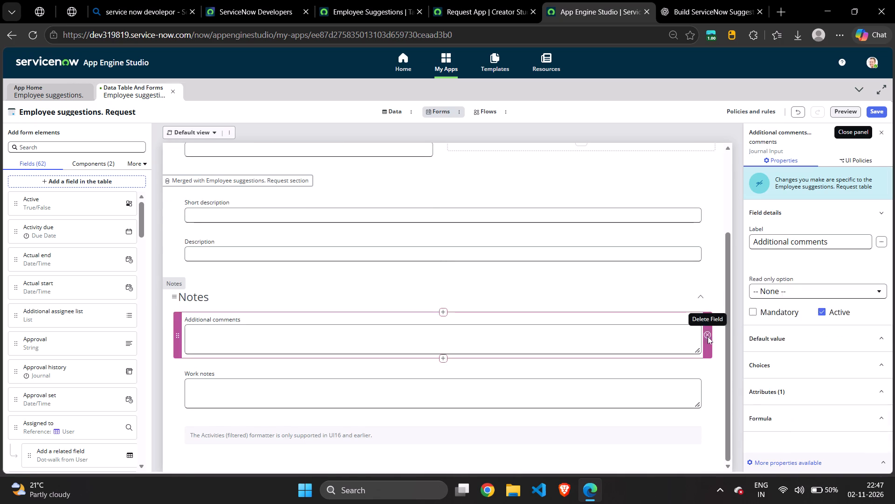
pyautogui.click(710, 391)
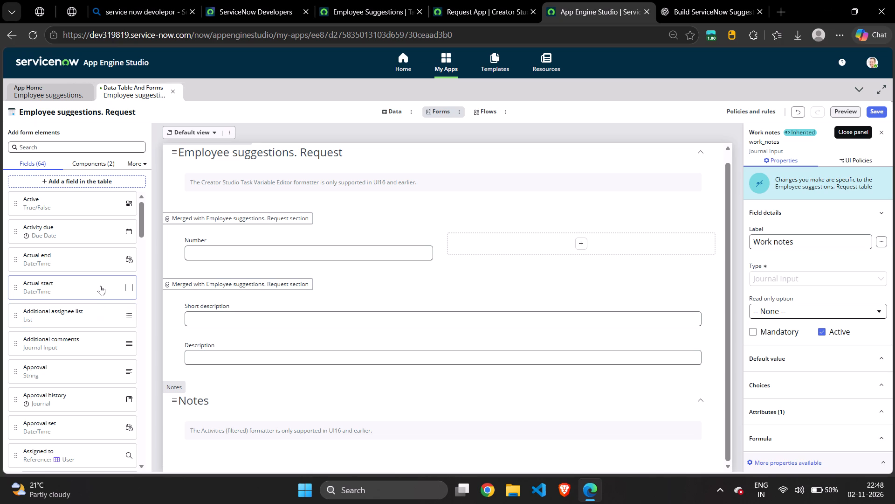
# Look through the list of fields available for the Request form.
pyautogui.scroll(-5, 101, 286)
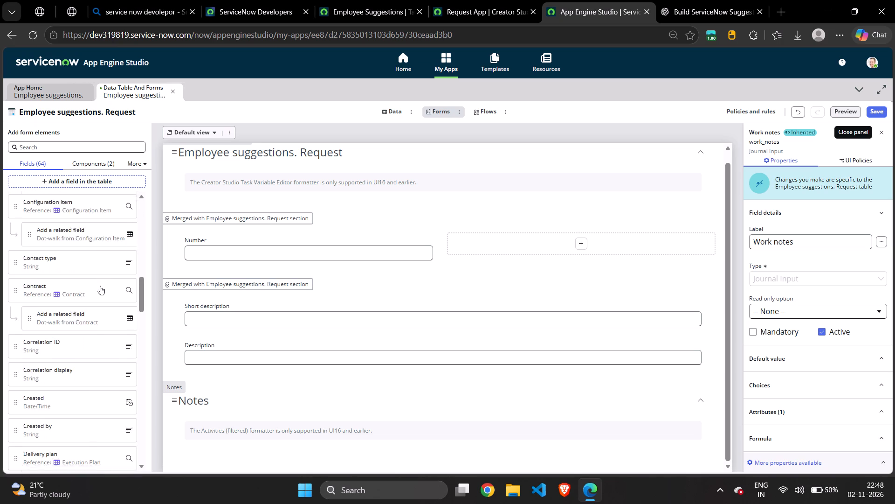
pyautogui.scroll(-4, 100, 286)
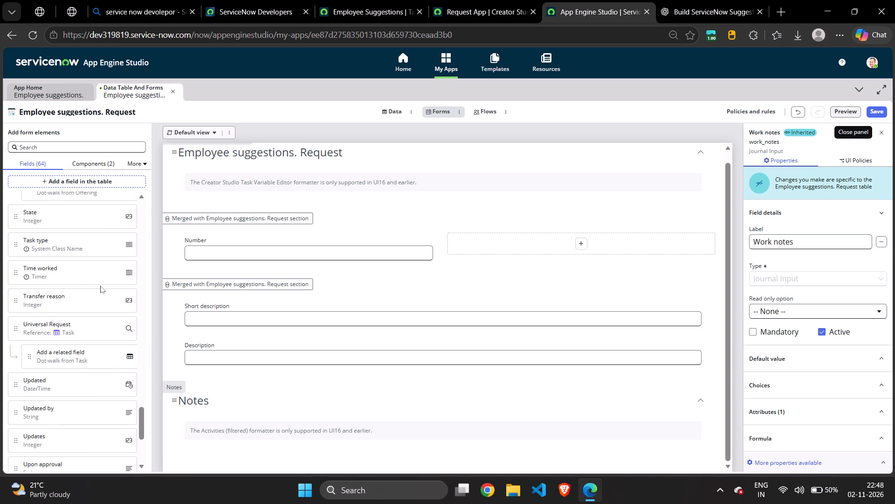
pyautogui.scroll(1, 100, 286)
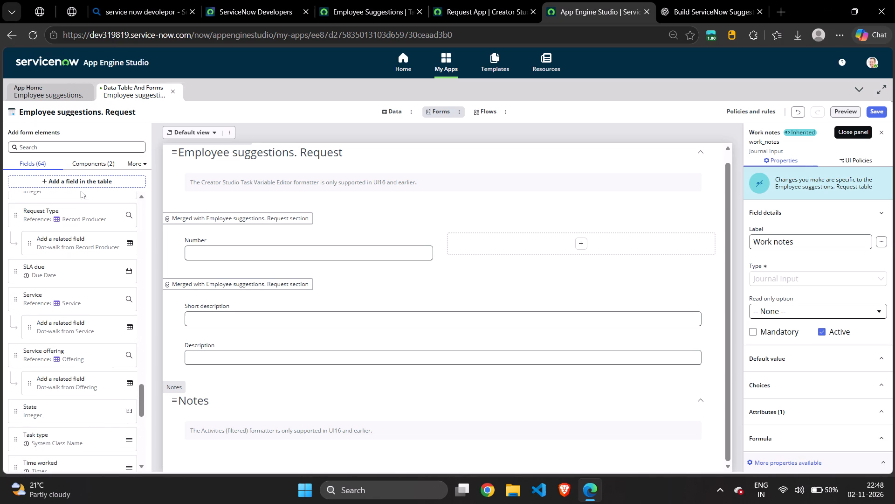
# Add a new String field labelled Submitted by to the Employee suggestions Request table.
pyautogui.click(89, 181)
pyautogui.click(354, 254)
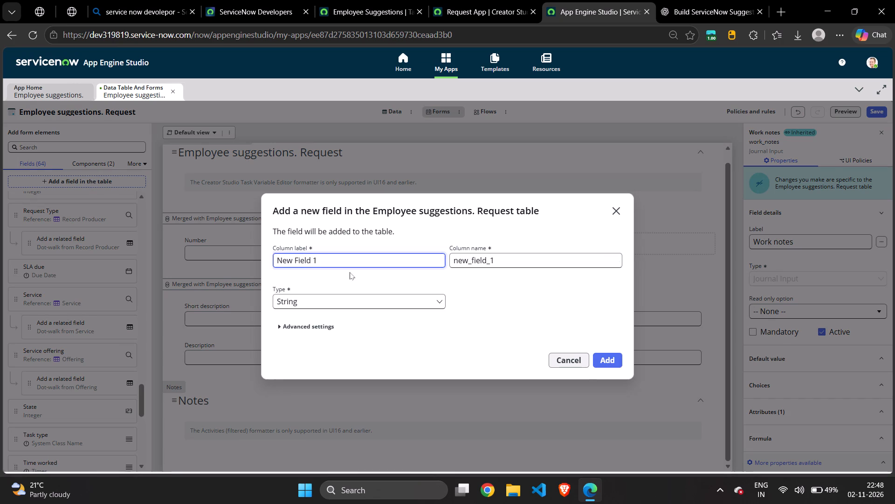
pyautogui.press('BackSpace')
pyautogui.press('BackSpace')
pyautogui.press('BackSpace')
pyautogui.press('BackSpace')
pyautogui.press('BackSpace')
pyautogui.press('BackSpace')
pyautogui.press('BackSpace')
pyautogui.press('BackSpace')
pyautogui.press('BackSpace')
pyautogui.press('BackSpace')
pyautogui.press('BackSpace')
pyautogui.press('BackSpace')
pyautogui.press('BackSpace')
pyautogui.press('BackSpace')
pyautogui.press('BackSpace')
pyautogui.press('BackSpace')
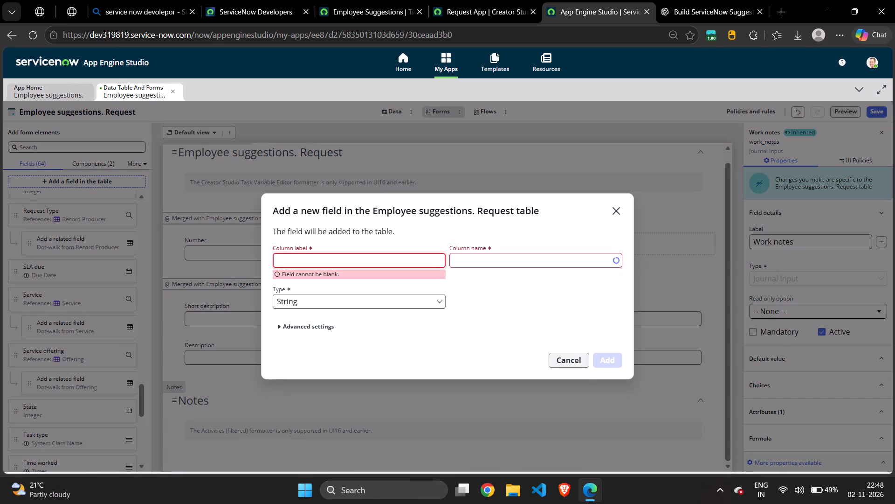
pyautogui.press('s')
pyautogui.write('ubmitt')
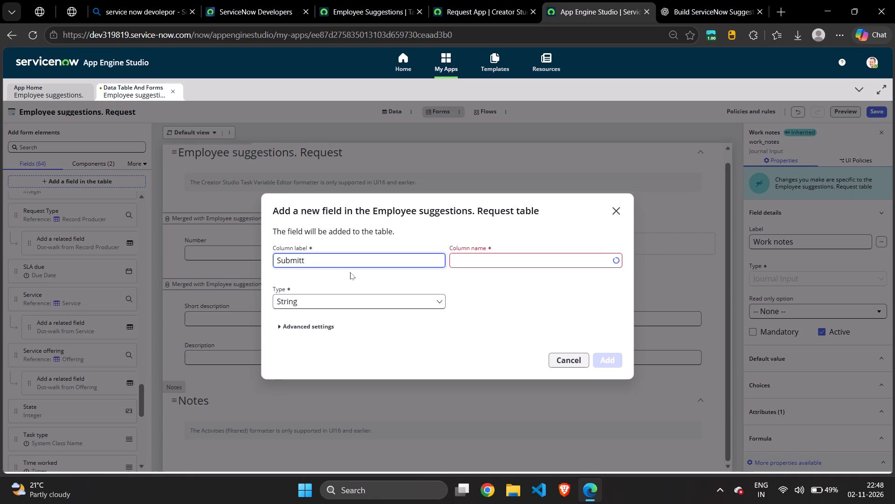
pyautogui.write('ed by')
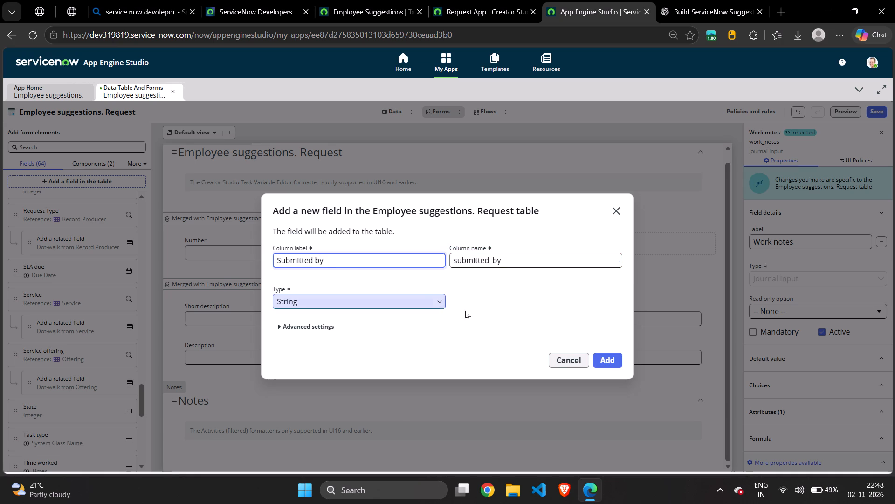
pyautogui.click(615, 359)
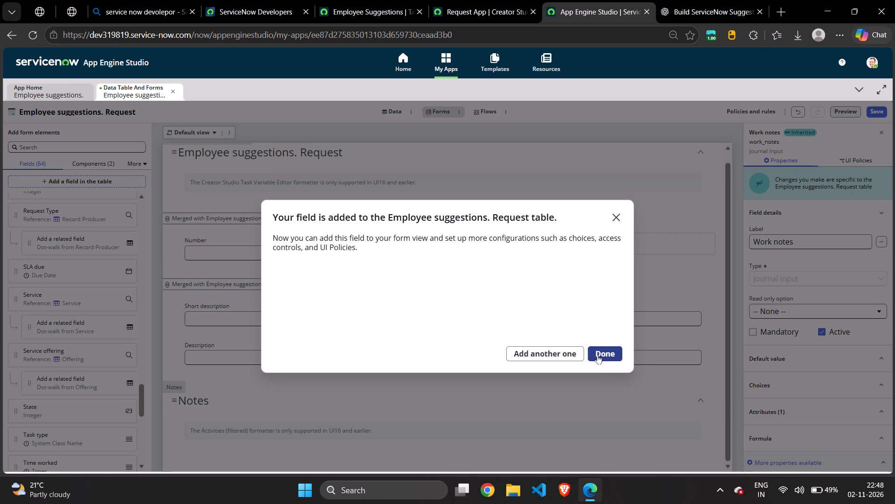
pyautogui.click(596, 353)
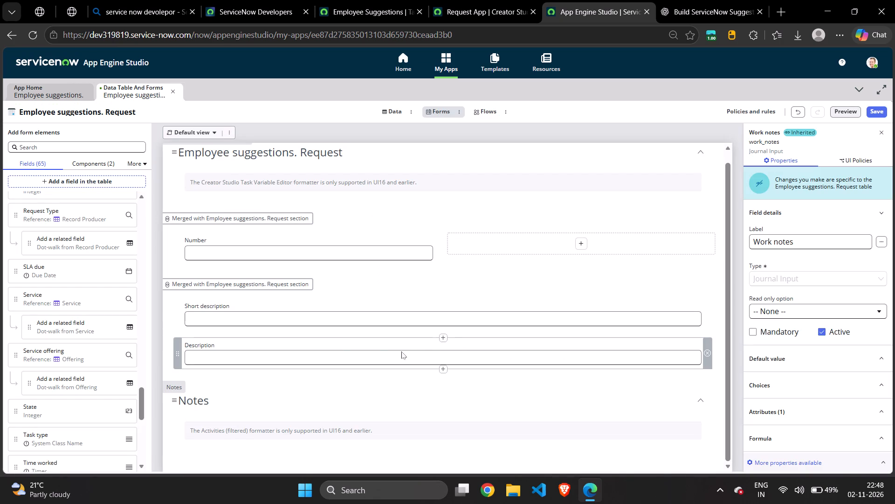
# Place the Submitted by field on the Request form's default view, directly below the Number field.
pyautogui.scroll(-2, 47, 319)
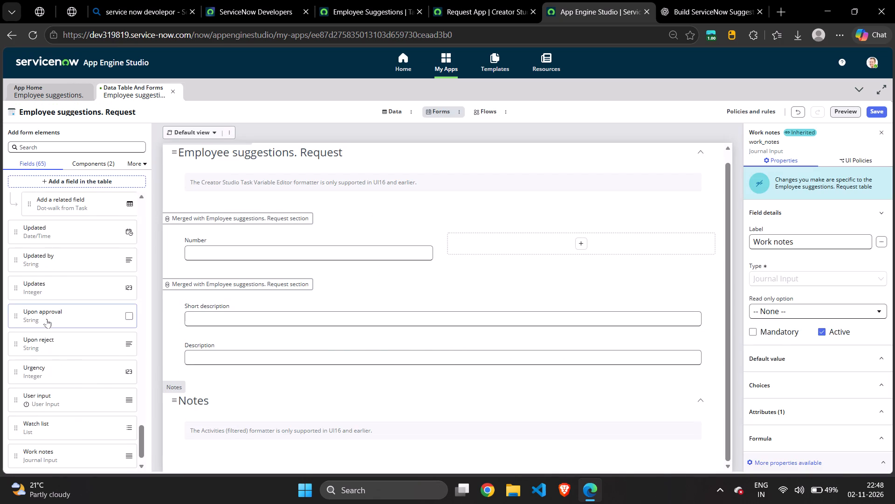
pyautogui.scroll(2, 47, 319)
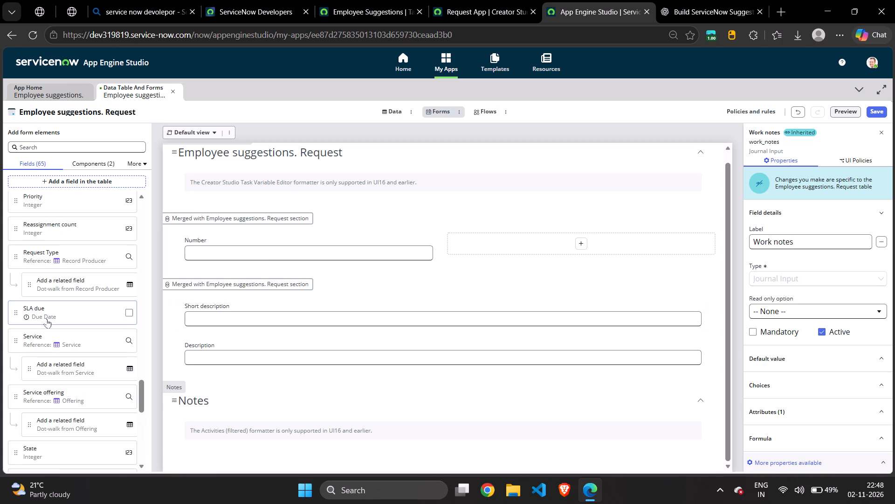
pyautogui.scroll(-2, 269, 255)
pyautogui.scroll(16, 84, 308)
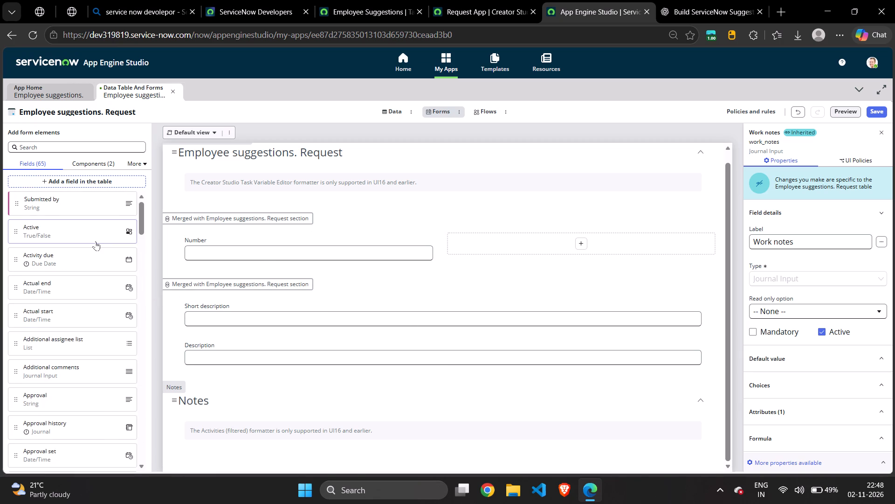
pyautogui.moveTo(72, 199); pyautogui.dragTo(478, 249)
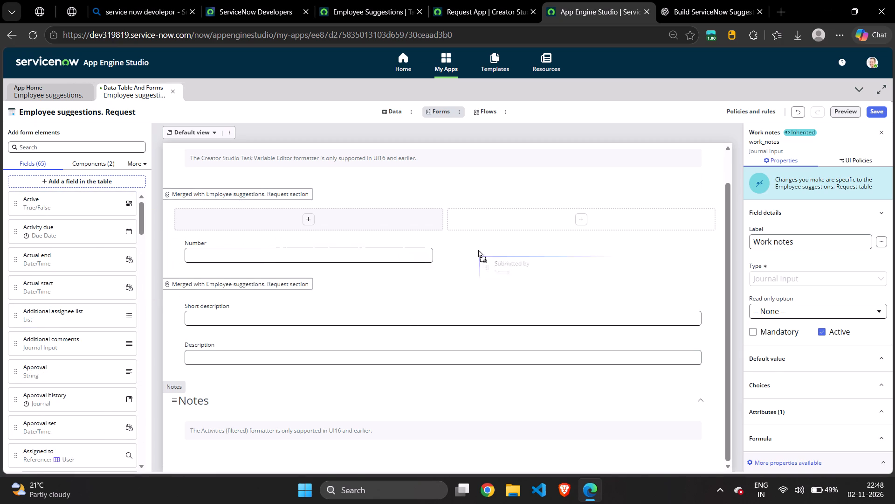
pyautogui.moveTo(478, 249); pyautogui.dragTo(493, 251)
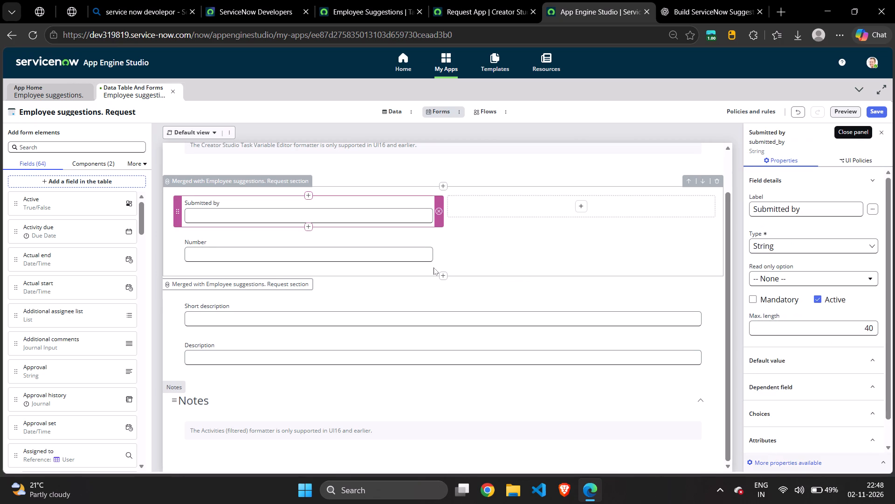
pyautogui.moveTo(358, 247); pyautogui.dragTo(356, 200)
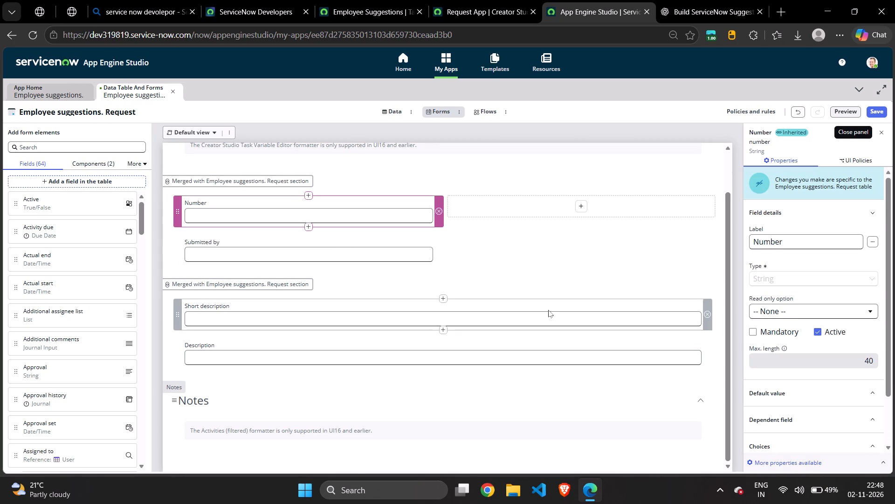
# Move the Short description field up between the Number and Submitted by fields on the Request form.
pyautogui.moveTo(548, 314); pyautogui.dragTo(518, 280)
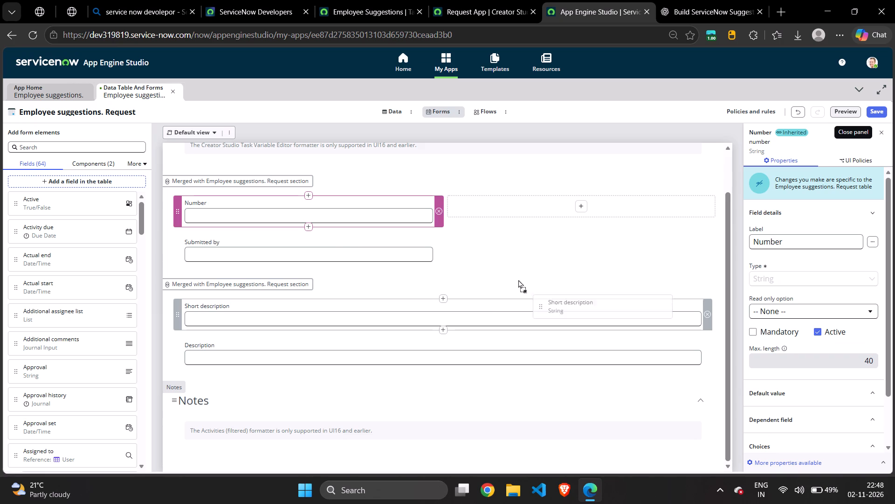
pyautogui.moveTo(518, 280); pyautogui.dragTo(377, 238)
pyautogui.moveTo(377, 238); pyautogui.dragTo(416, 254)
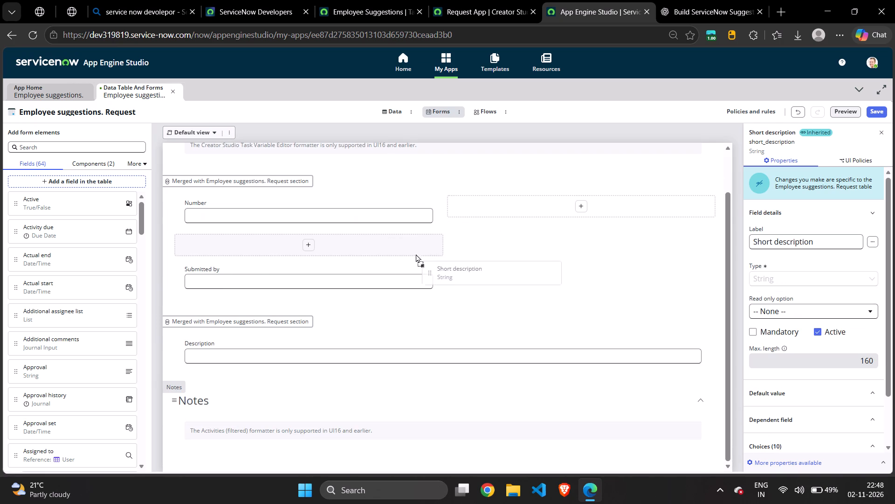
pyautogui.moveTo(416, 254); pyautogui.dragTo(454, 269)
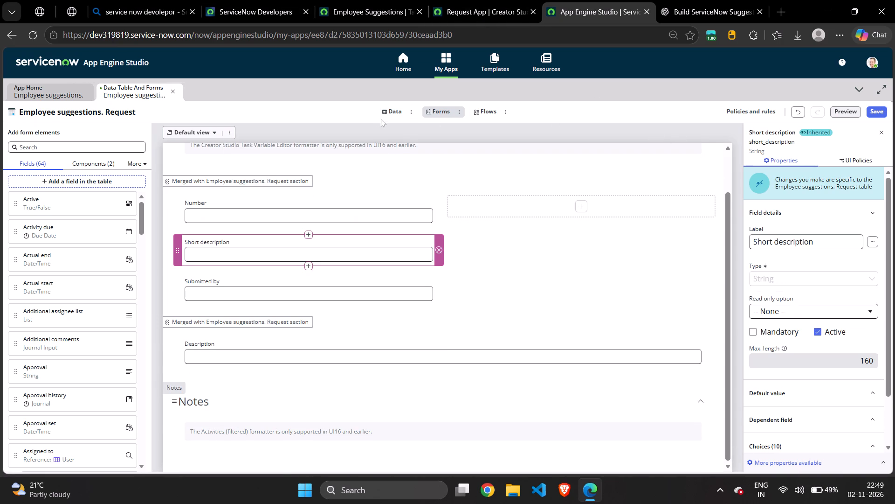
# Switch to the Request table's data view and start a new field row below Submitted by.
pyautogui.click(390, 111)
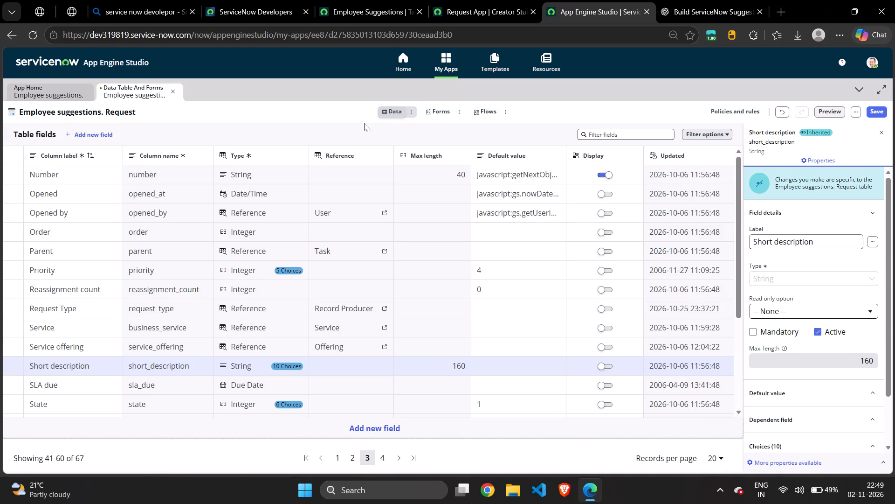
pyautogui.scroll(-3, 214, 191)
pyautogui.scroll(3, 215, 189)
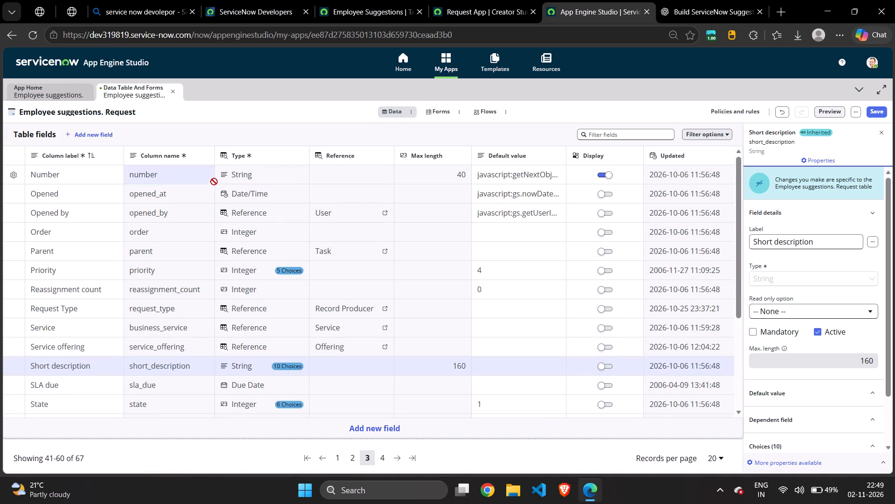
pyautogui.scroll(-5, 214, 182)
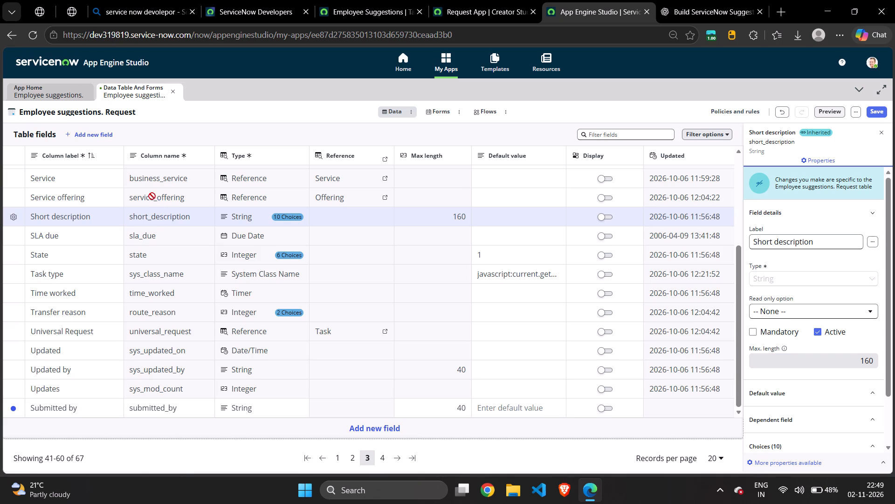
pyautogui.click(79, 133)
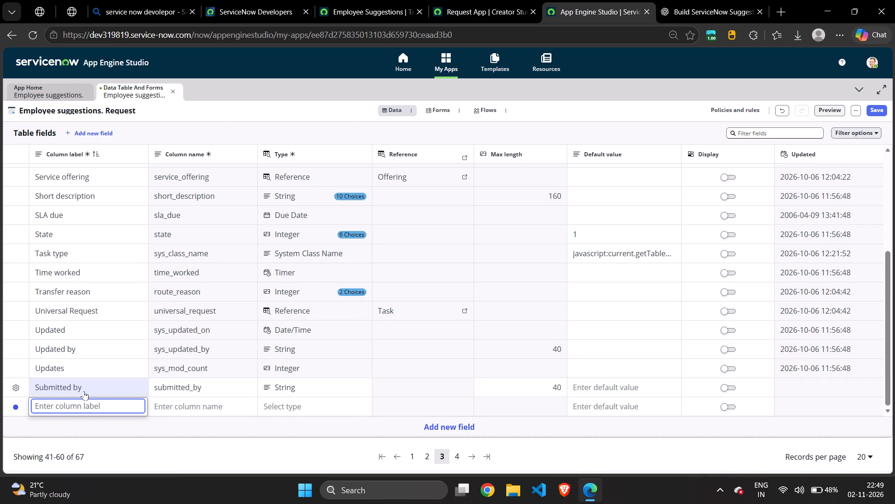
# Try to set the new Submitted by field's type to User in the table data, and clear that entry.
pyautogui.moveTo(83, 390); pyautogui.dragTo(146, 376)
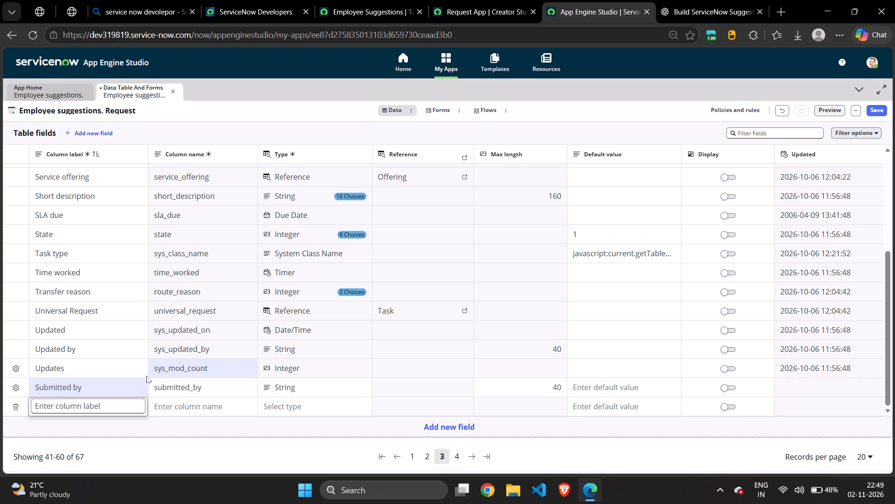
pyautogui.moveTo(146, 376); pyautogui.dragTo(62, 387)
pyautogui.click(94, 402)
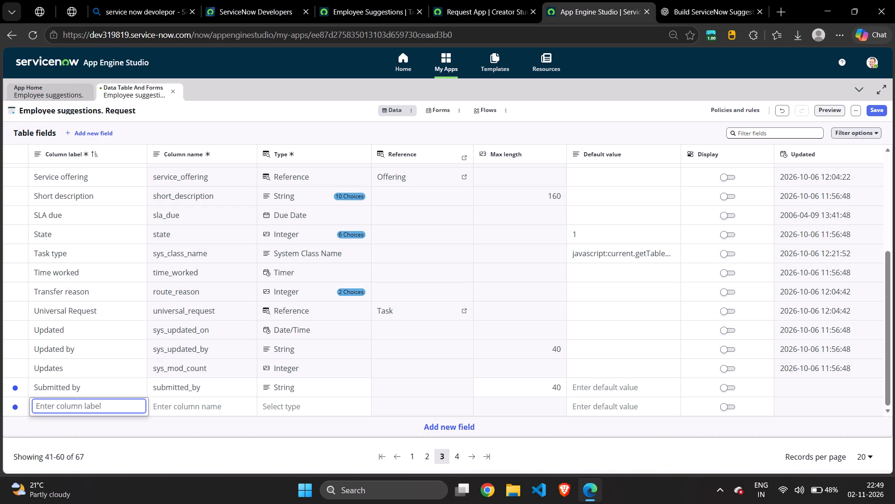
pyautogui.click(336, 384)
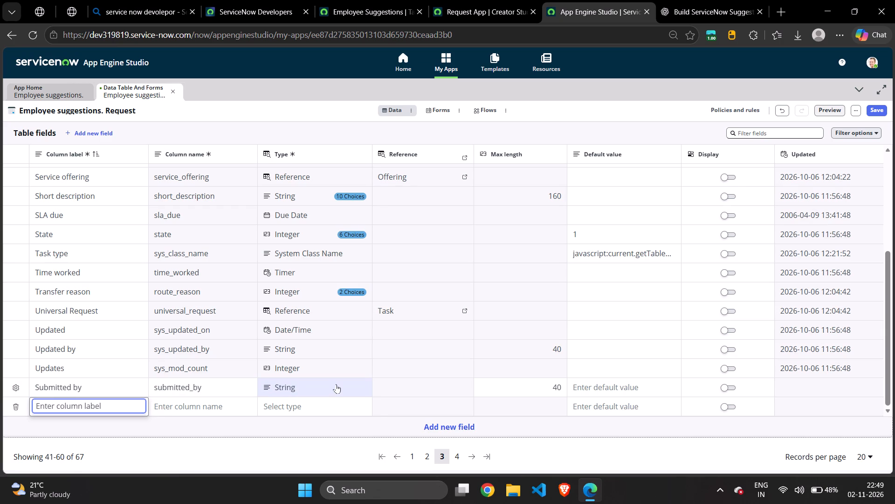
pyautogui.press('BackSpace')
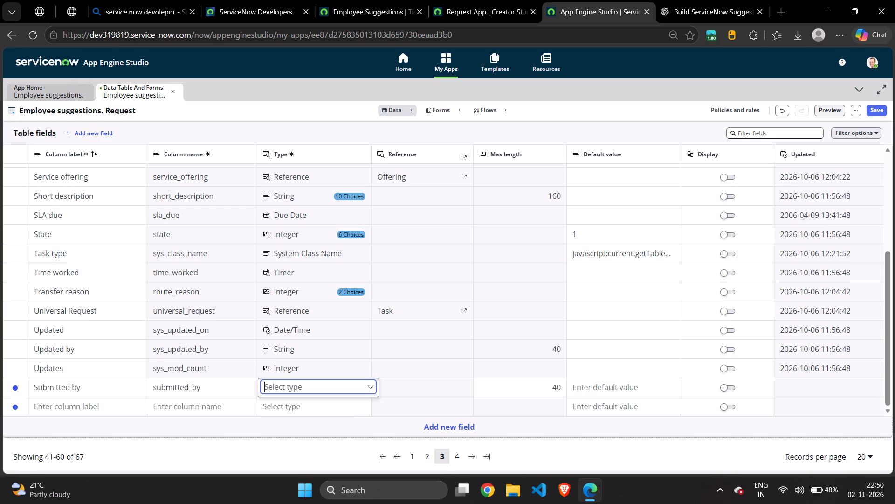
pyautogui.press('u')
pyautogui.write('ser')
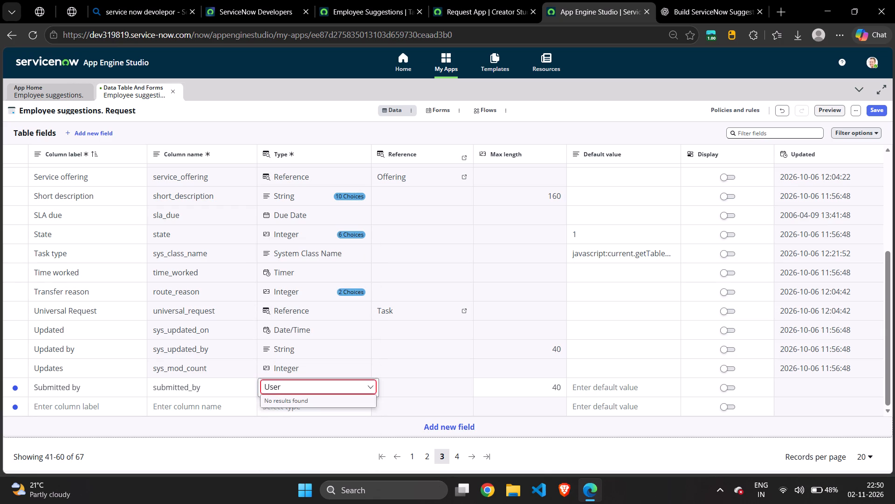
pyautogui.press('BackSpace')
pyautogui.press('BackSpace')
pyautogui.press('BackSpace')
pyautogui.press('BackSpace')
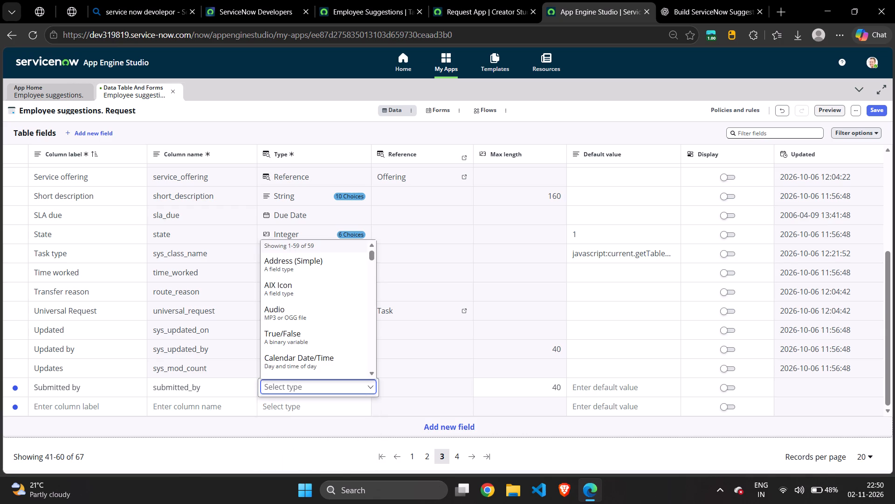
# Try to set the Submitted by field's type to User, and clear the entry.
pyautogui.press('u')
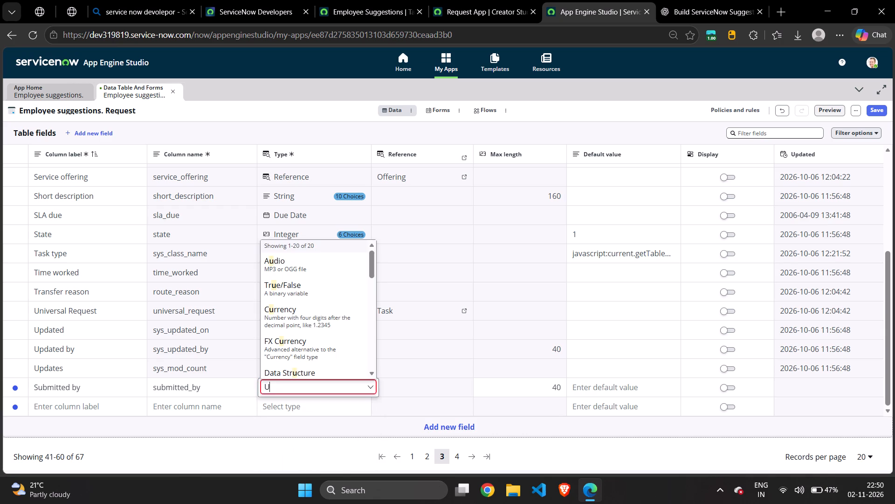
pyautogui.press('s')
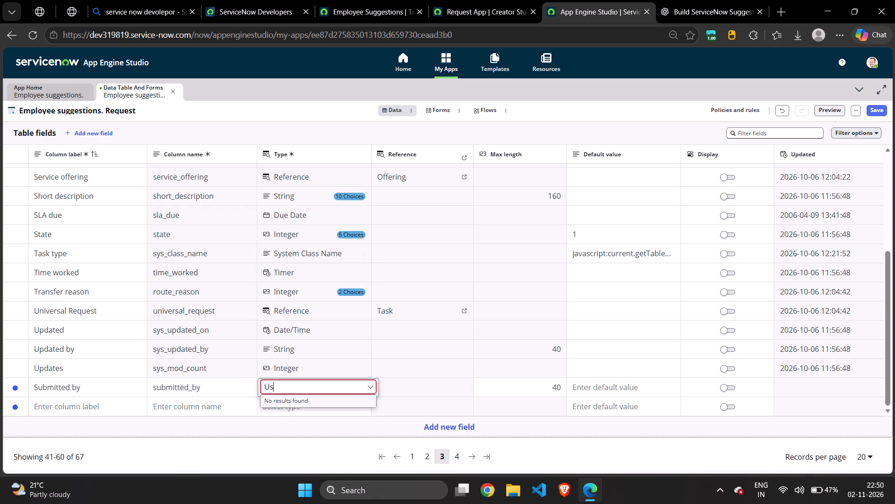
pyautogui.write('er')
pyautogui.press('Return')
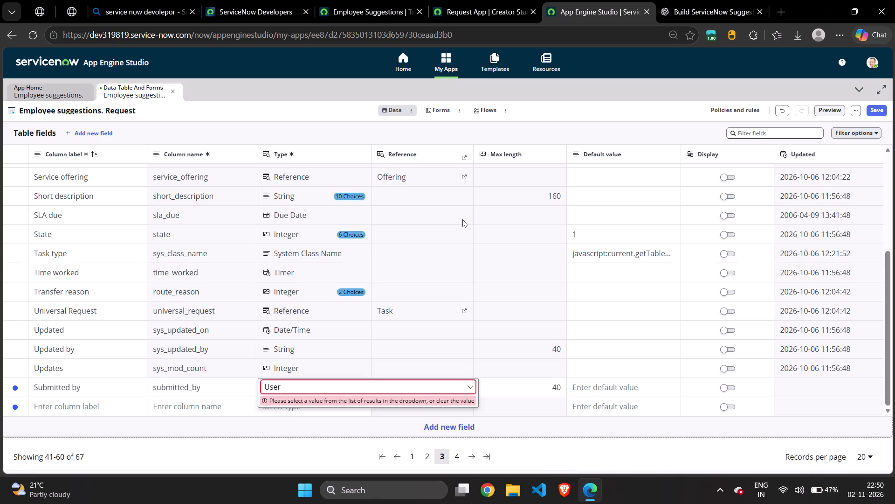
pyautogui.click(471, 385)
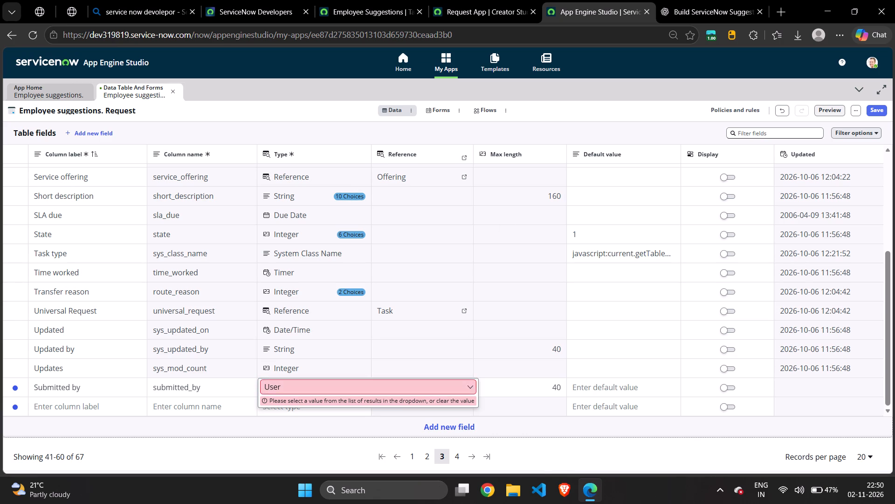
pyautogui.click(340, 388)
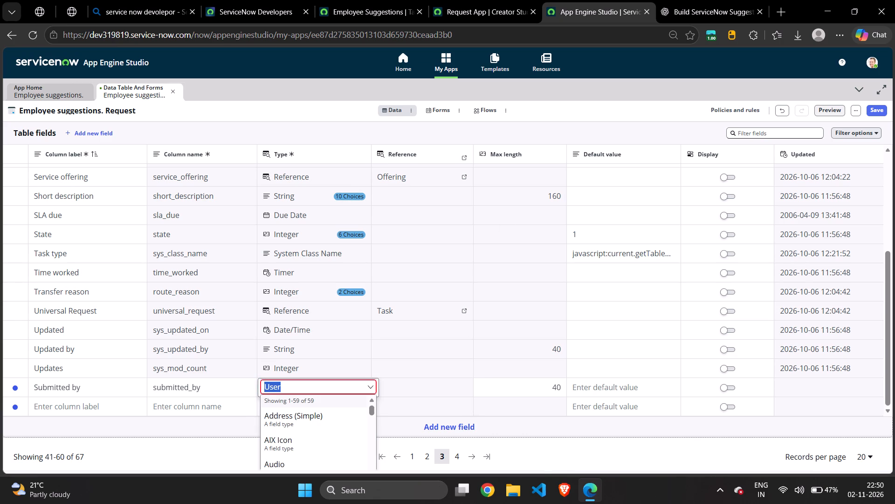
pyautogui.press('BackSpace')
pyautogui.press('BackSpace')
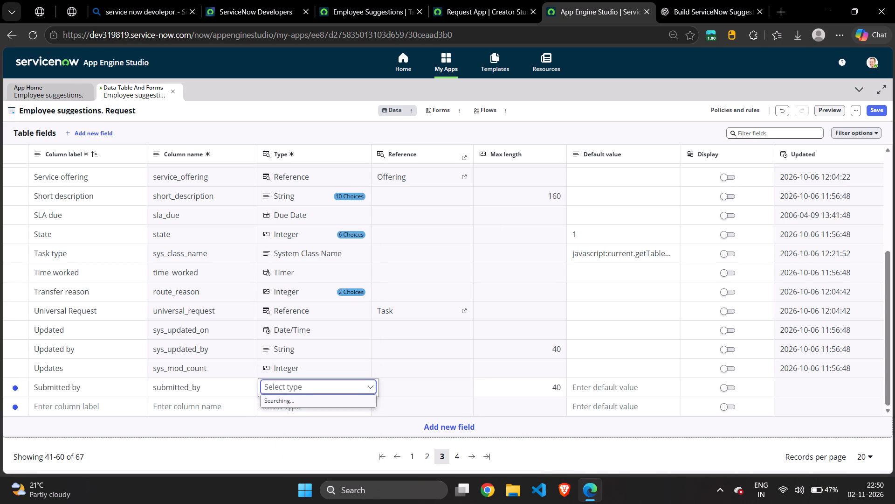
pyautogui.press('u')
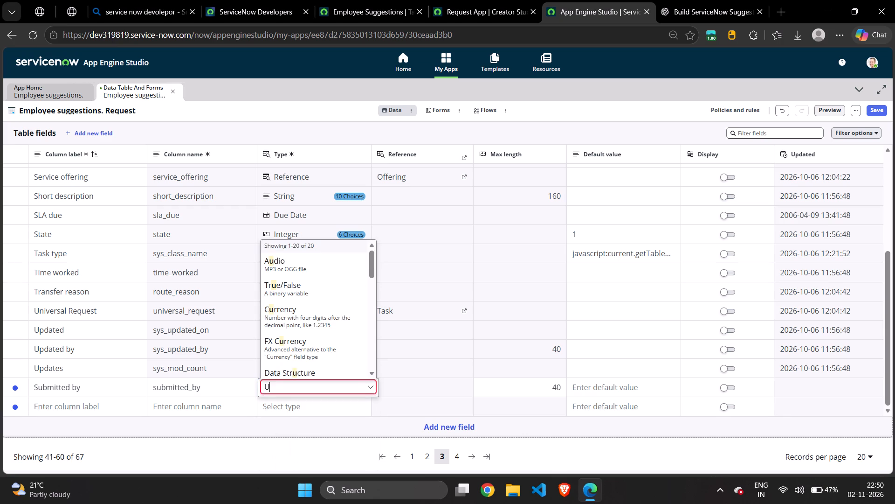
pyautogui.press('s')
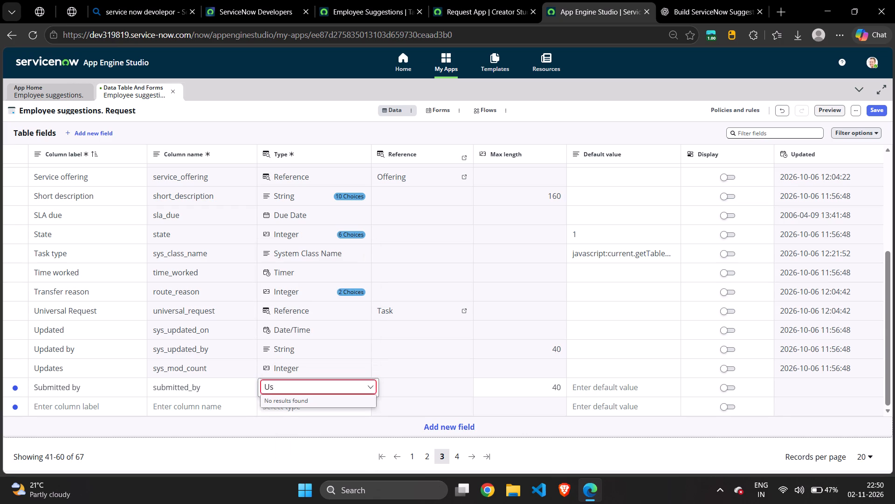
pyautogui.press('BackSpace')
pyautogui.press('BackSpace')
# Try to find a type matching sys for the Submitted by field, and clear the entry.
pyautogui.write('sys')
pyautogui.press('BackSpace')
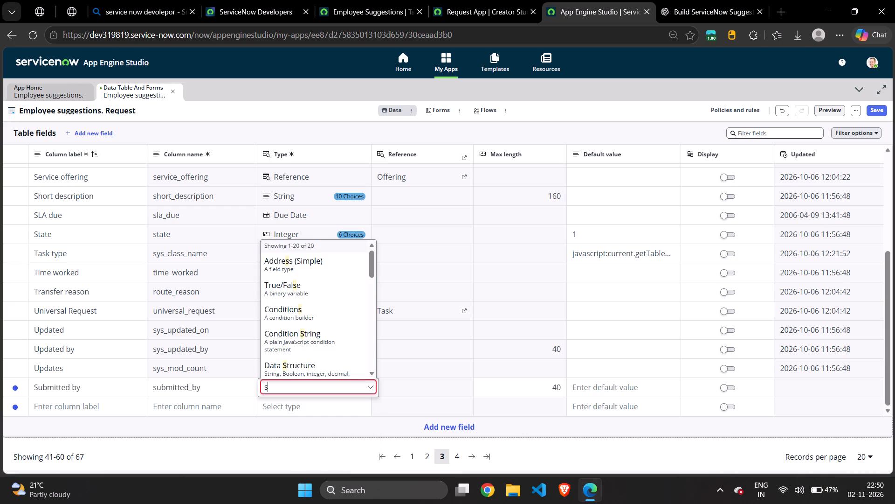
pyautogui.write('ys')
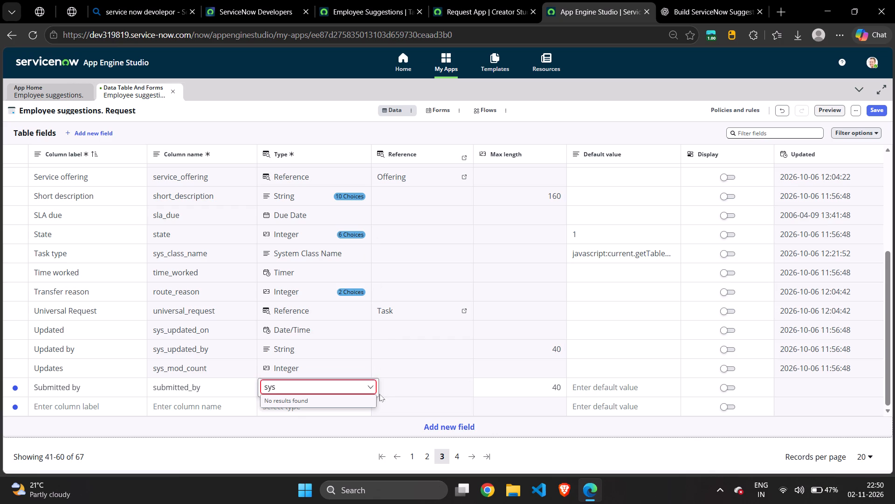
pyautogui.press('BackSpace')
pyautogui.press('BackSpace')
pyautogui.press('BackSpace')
# Set the Submitted by field's type to String.
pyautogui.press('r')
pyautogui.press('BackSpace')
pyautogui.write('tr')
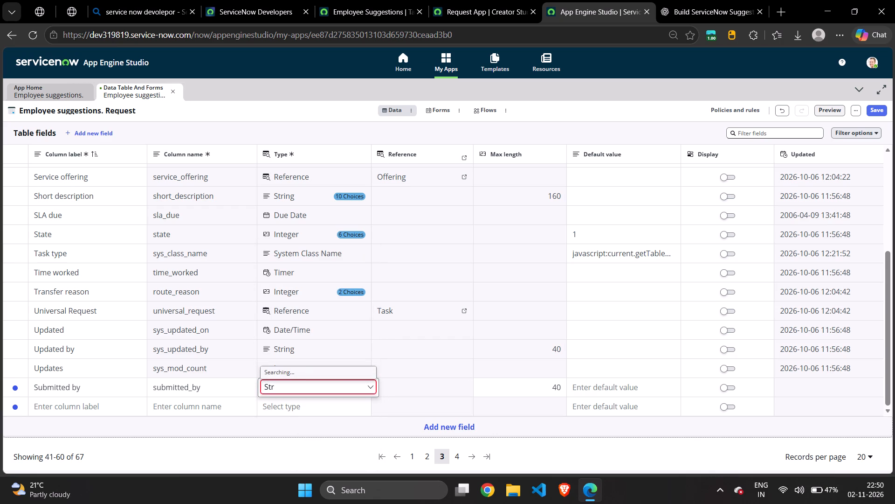
pyautogui.click(313, 334)
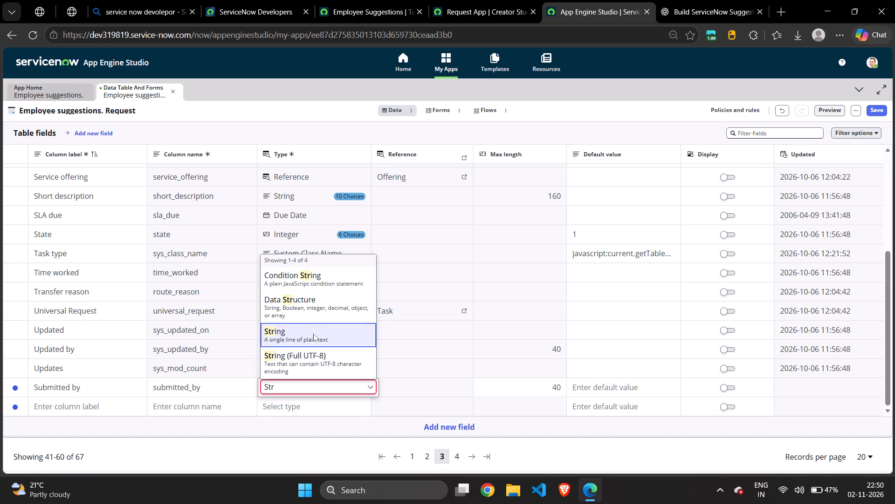
pyautogui.click(333, 456)
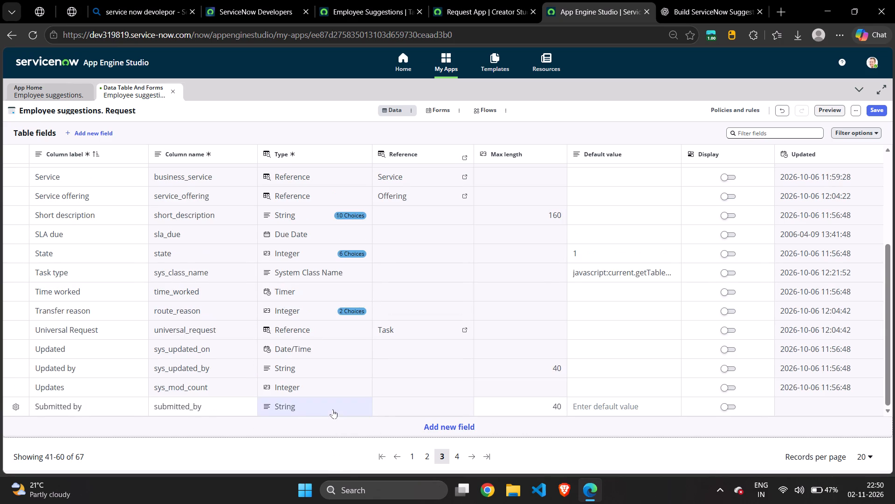
# Add another new field to the Request table with the column label Category.
pyautogui.click(449, 426)
pyautogui.scroll(2, 242, 352)
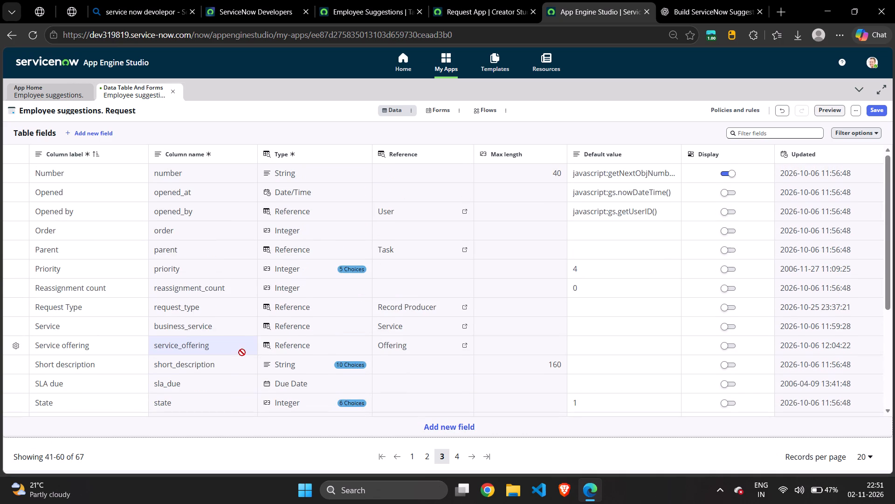
pyautogui.scroll(2, 242, 352)
pyautogui.scroll(-4, 242, 352)
pyautogui.scroll(1, 231, 350)
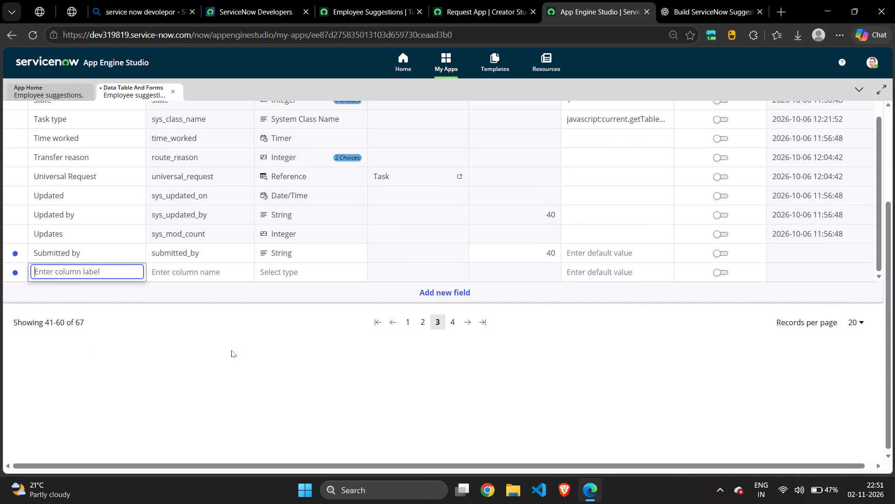
pyautogui.scroll(2, 231, 350)
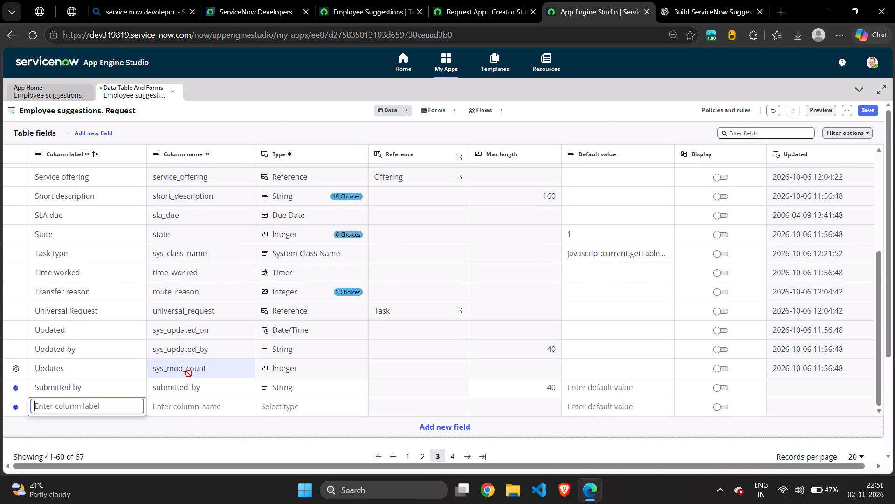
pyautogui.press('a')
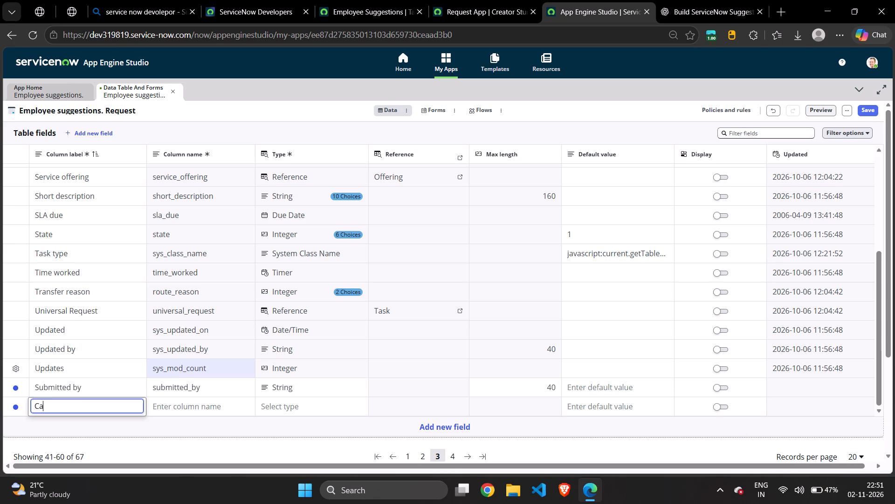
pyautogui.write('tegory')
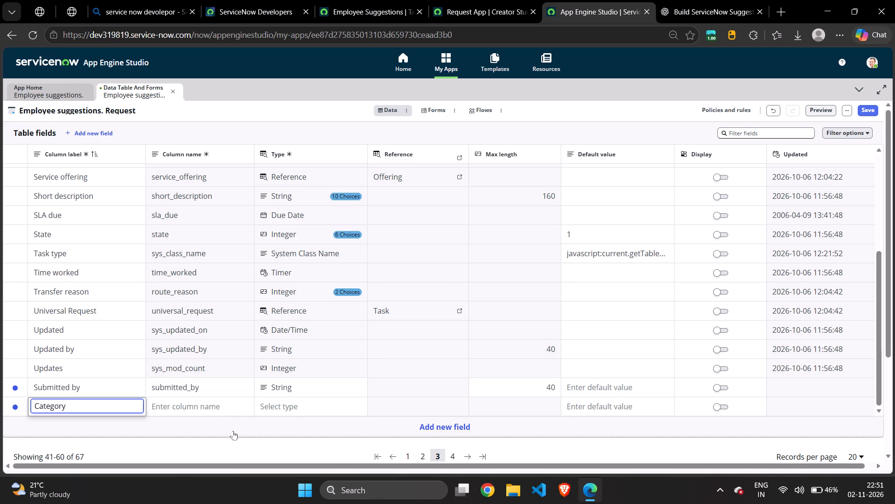
# Set the new Category field's type to Choice and check the choice types on offer.
pyautogui.click(277, 405)
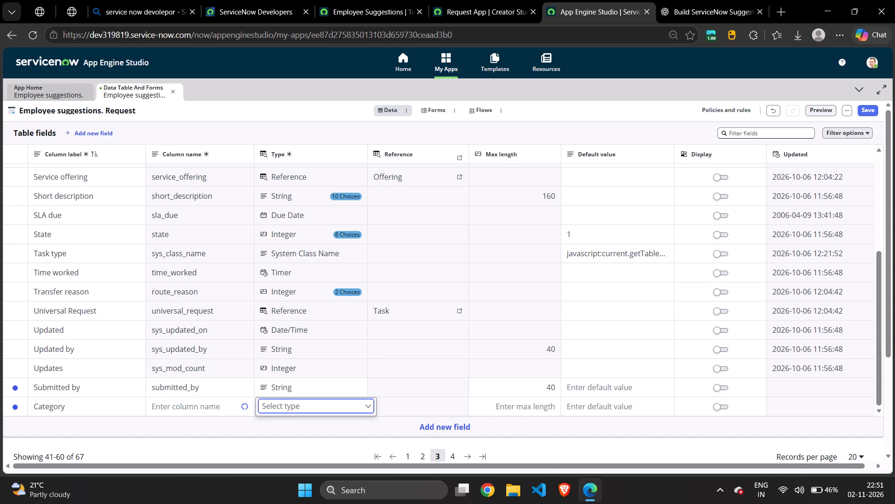
pyautogui.press('h')
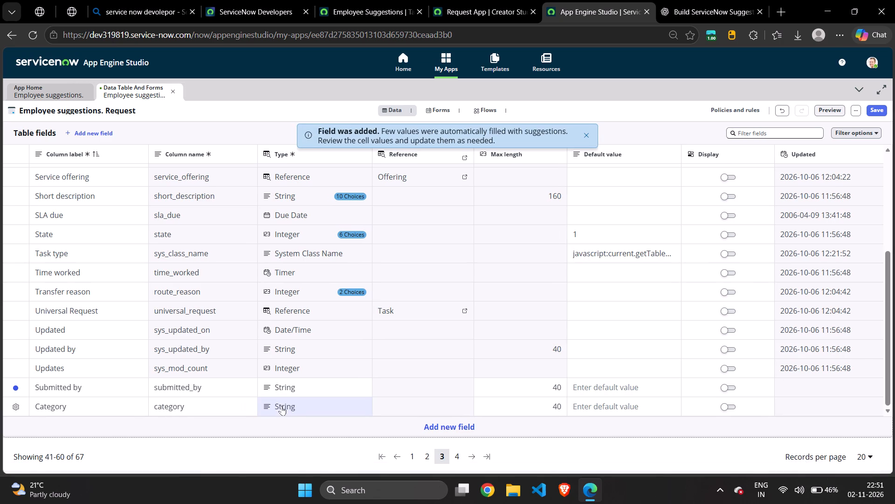
pyautogui.click(282, 406)
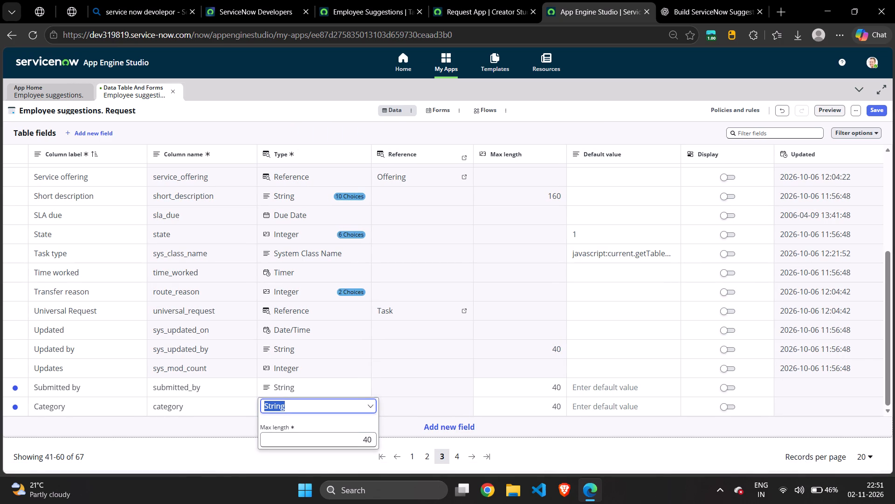
pyautogui.press('BackSpace')
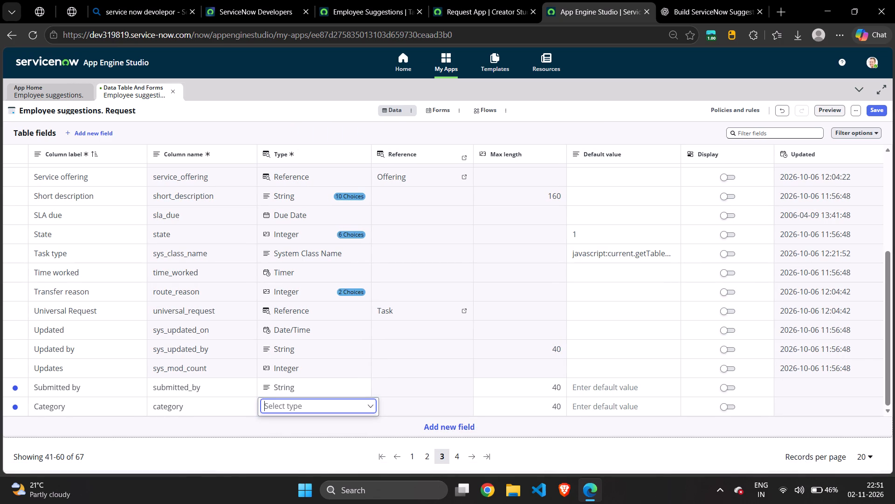
pyautogui.write('hoi')
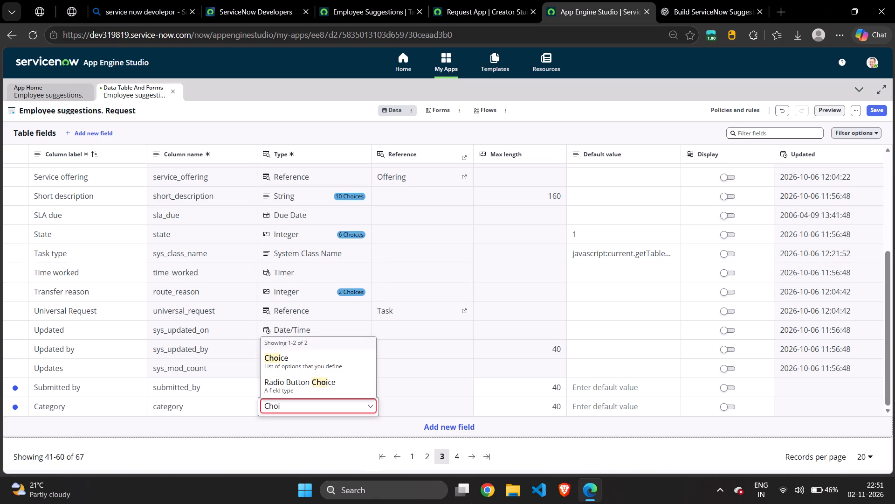
pyautogui.click(295, 358)
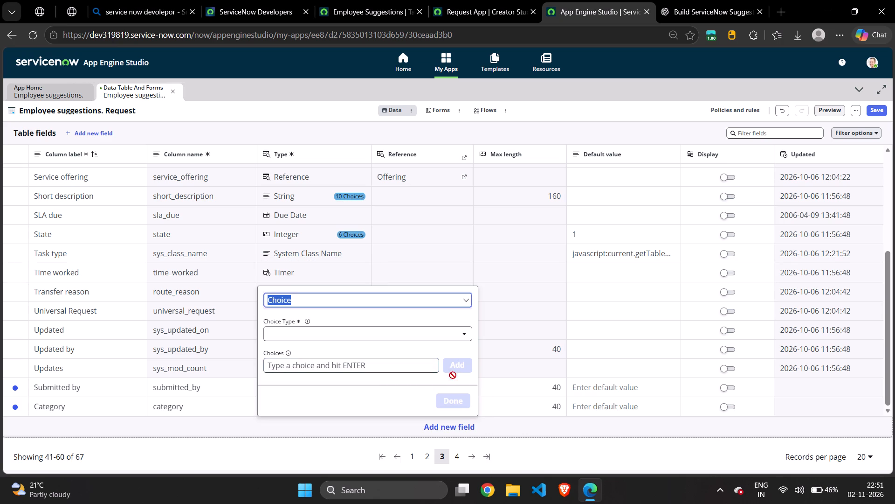
pyautogui.click(458, 336)
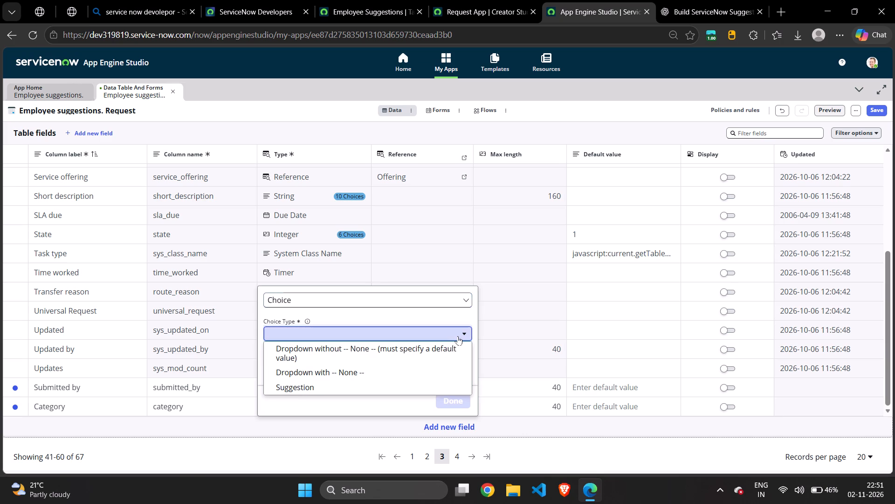
pyautogui.click(458, 336)
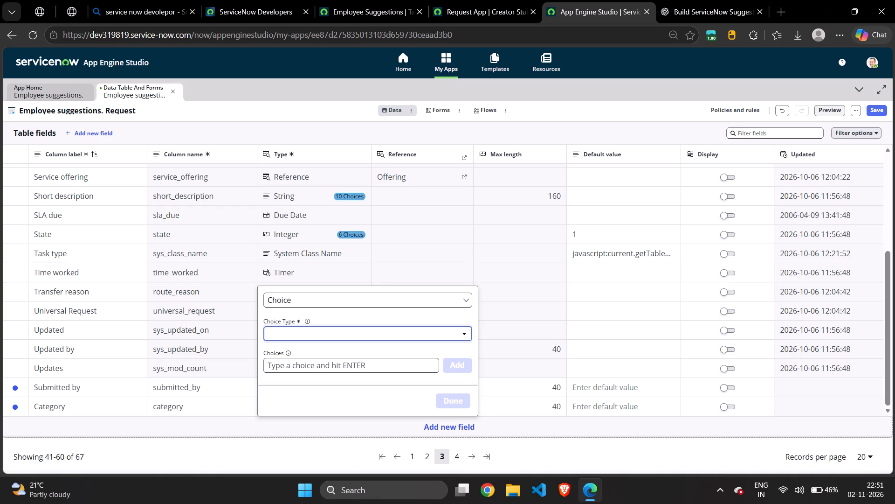
# Launch the Kuro app from the recent system searches.
pyautogui.click(353, 485)
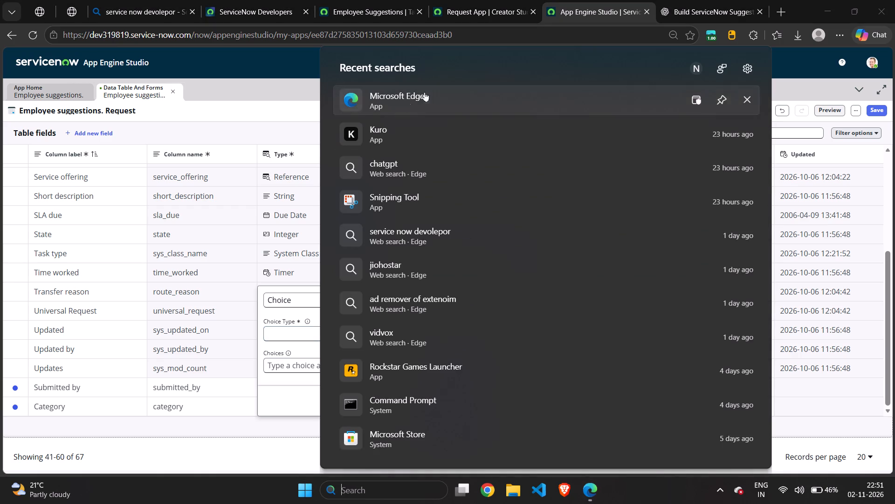
pyautogui.click(433, 126)
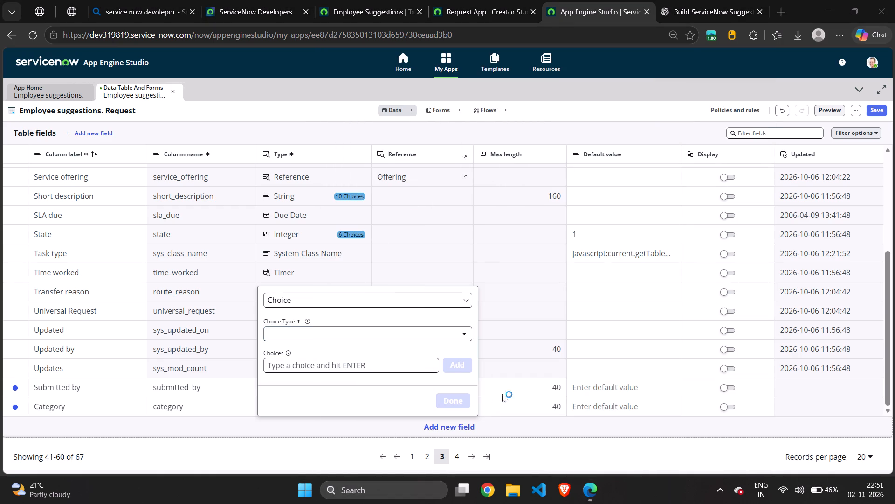
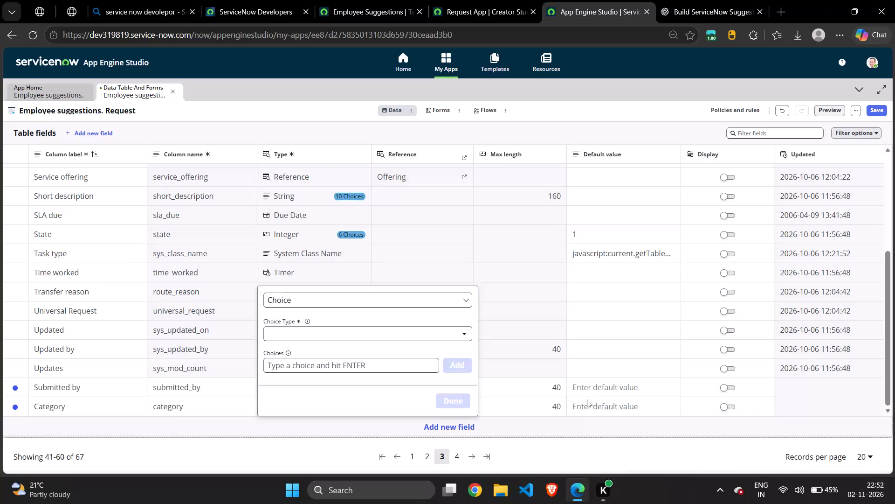
# Set the Category field's choice type to Dropdown without -- None -- and add the choice Work environment.
pyautogui.click(461, 334)
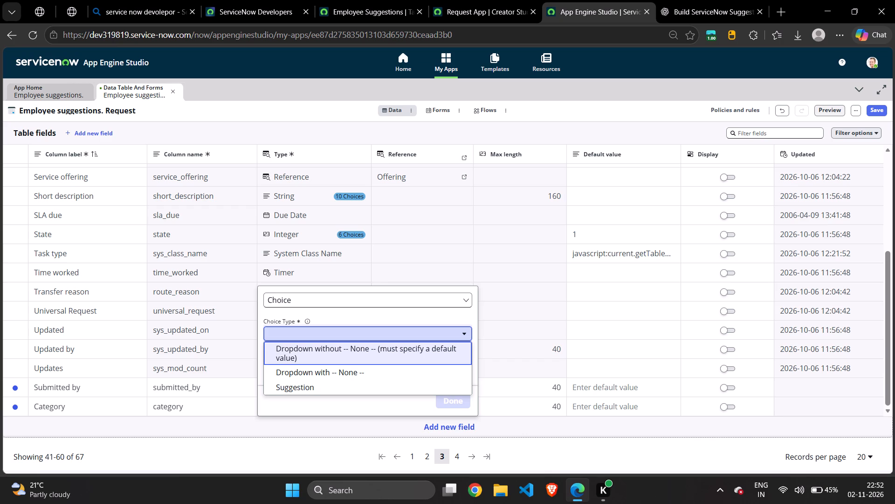
pyautogui.click(417, 350)
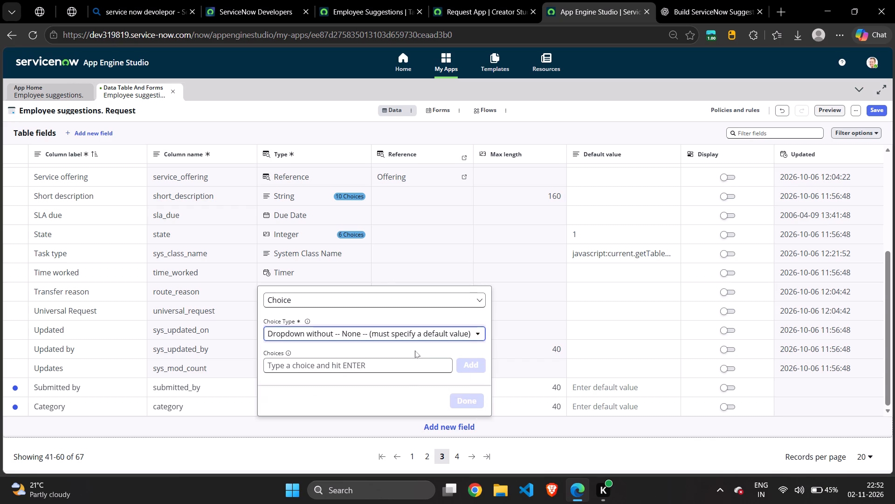
pyautogui.click(410, 367)
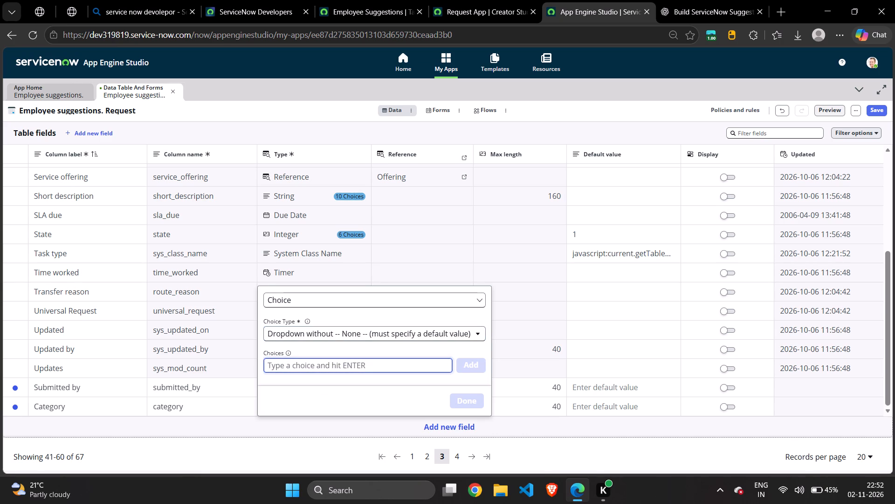
pyautogui.press('w')
pyautogui.write('oe')
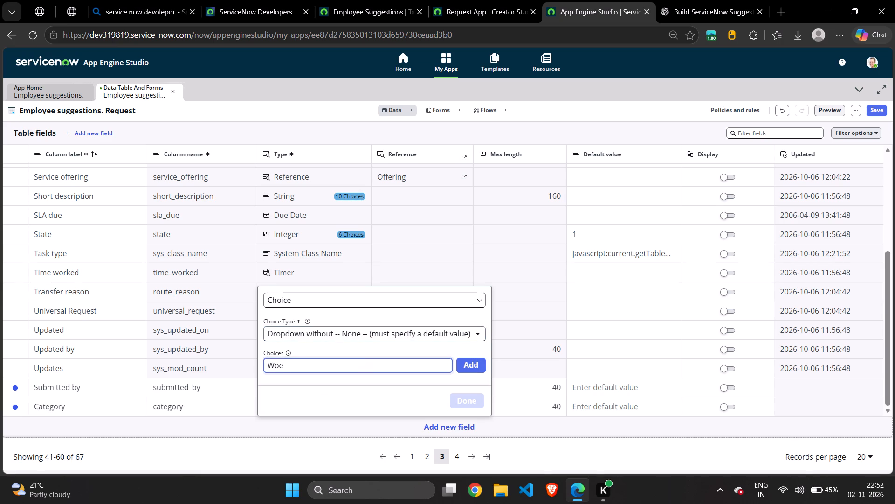
pyautogui.press('BackSpace')
pyautogui.write('rk')
pyautogui.press('space')
pyautogui.write('enviro')
pyautogui.write('nment')
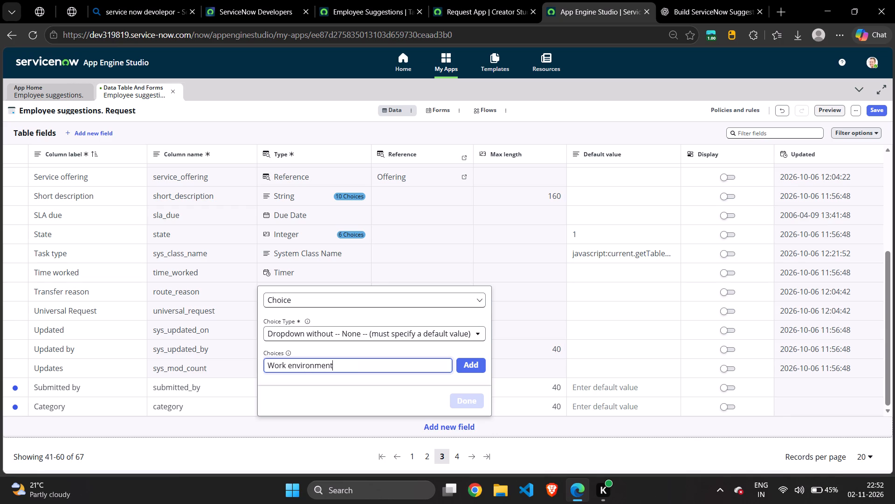
pyautogui.click(474, 366)
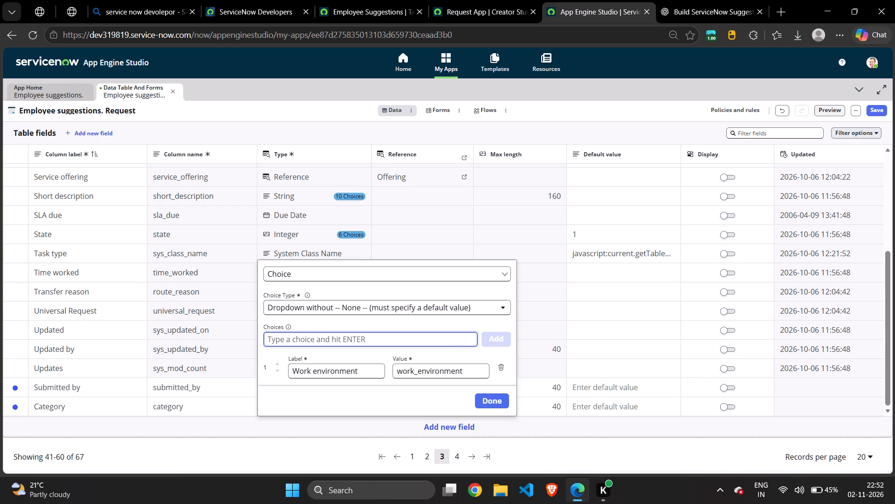
# Add the choices Employee Welfare and Technology to the Category field.
pyautogui.press('e')
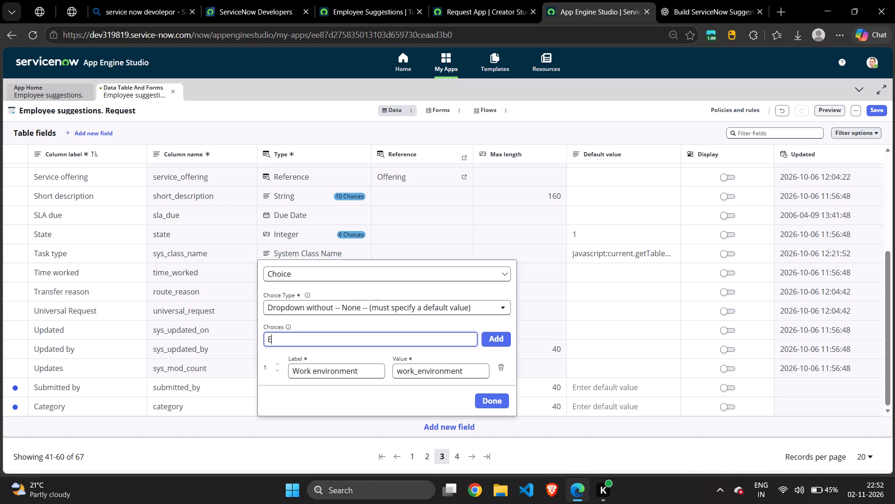
pyautogui.press('m')
pyautogui.write('ployee')
pyautogui.press('space')
pyautogui.press('w')
pyautogui.write('elfare')
pyautogui.press('space')
pyautogui.click(493, 345)
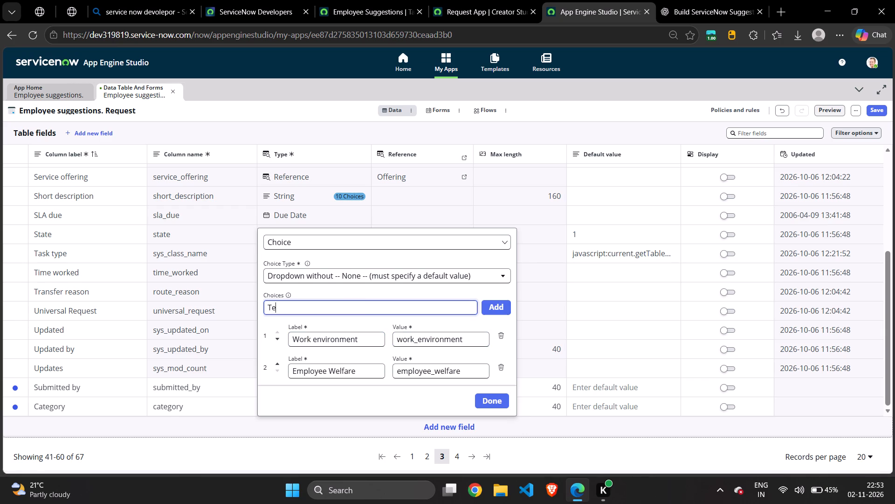
pyautogui.write('chnolo')
pyautogui.write('gy')
pyautogui.click(497, 310)
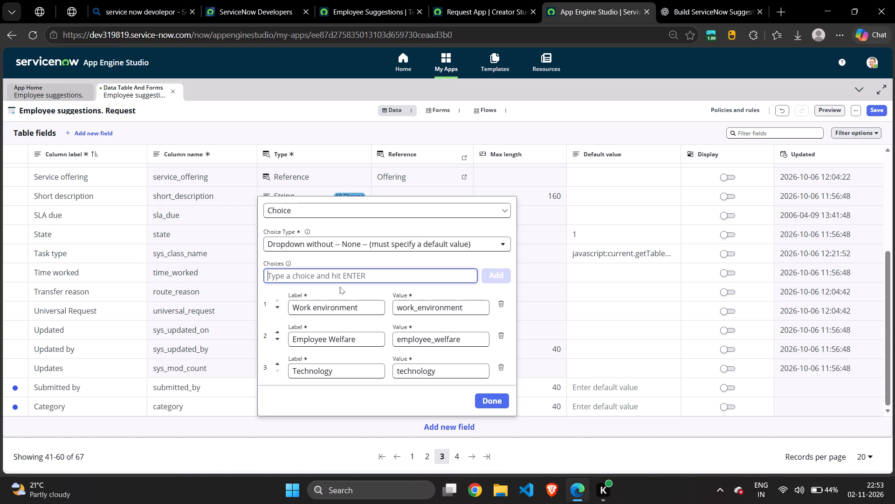
# Add the choices Process Improvement and Other to the Category field and finish its choice list.
pyautogui.write('ro')
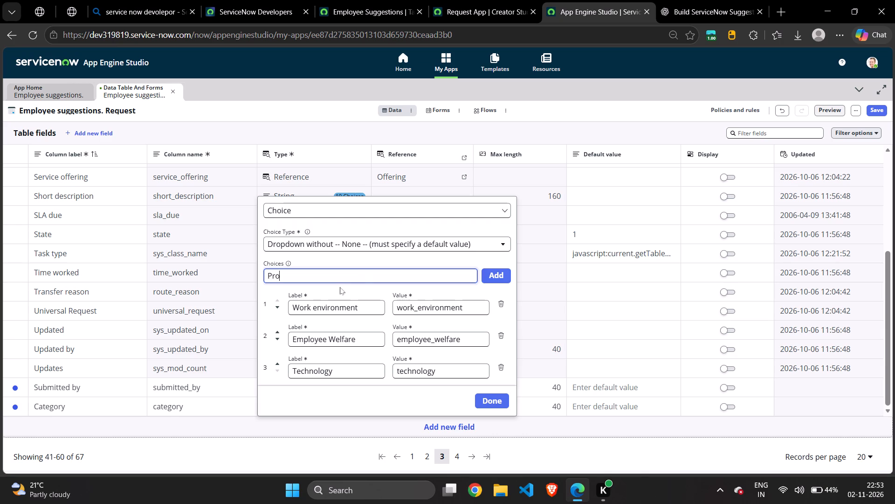
pyautogui.write('ces')
pyautogui.write('s')
pyautogui.press('space')
pyautogui.press('i')
pyautogui.write('mprovement')
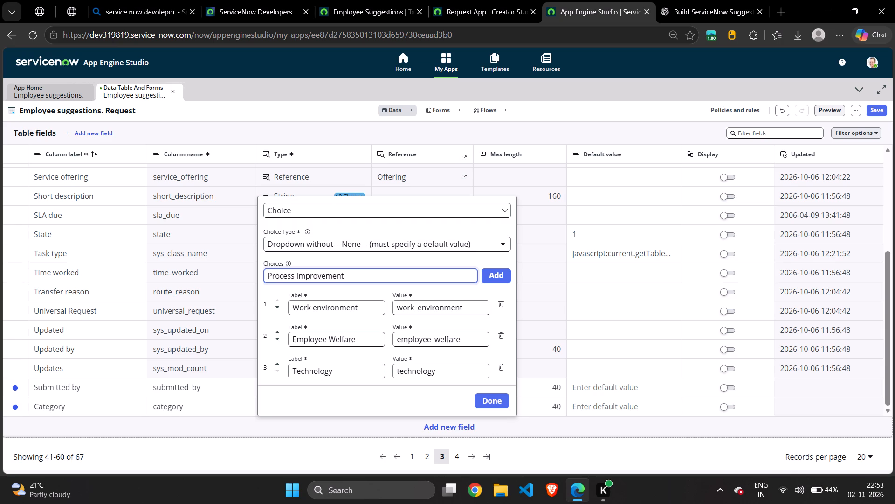
pyautogui.click(495, 279)
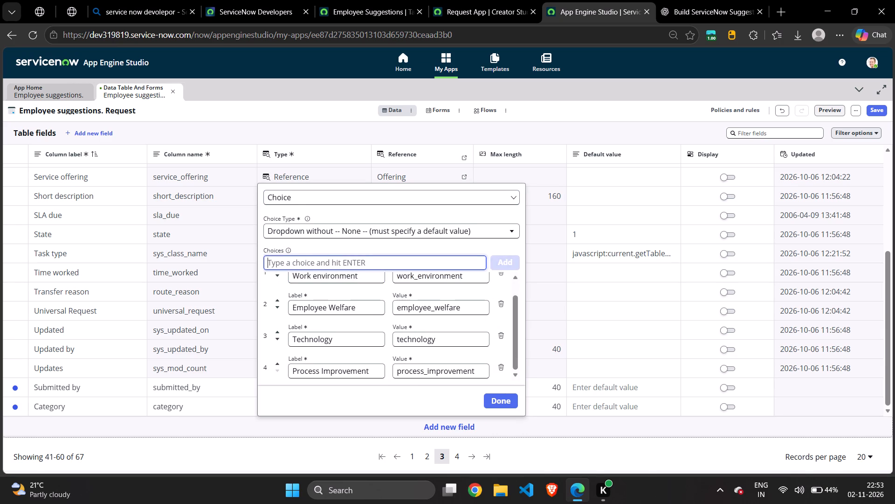
pyautogui.press('o')
pyautogui.write('th')
pyautogui.press('e')
pyautogui.press('r')
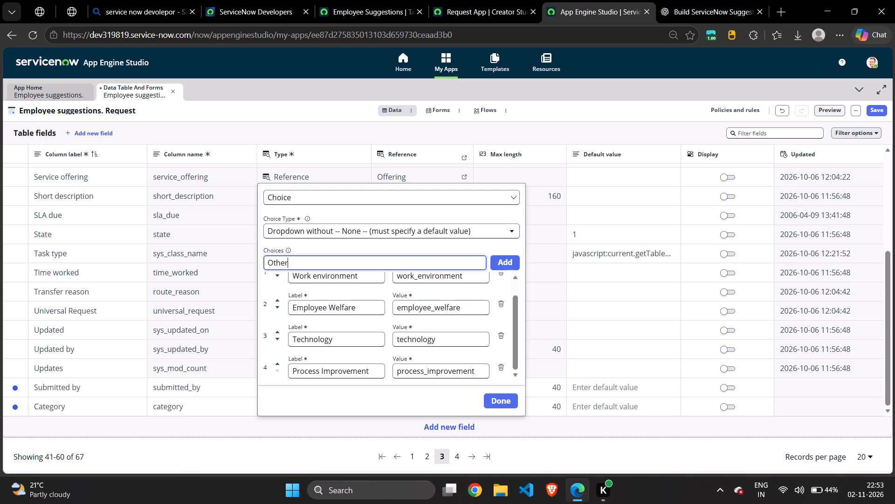
pyautogui.click(501, 262)
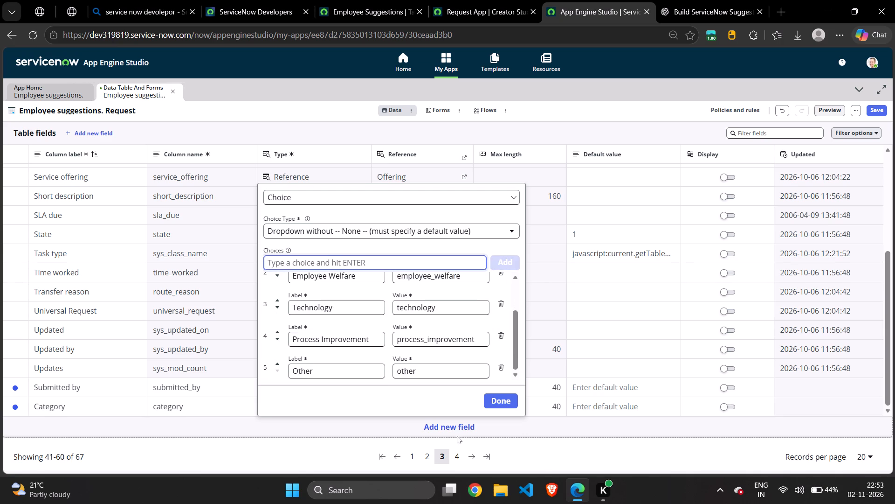
pyautogui.click(496, 400)
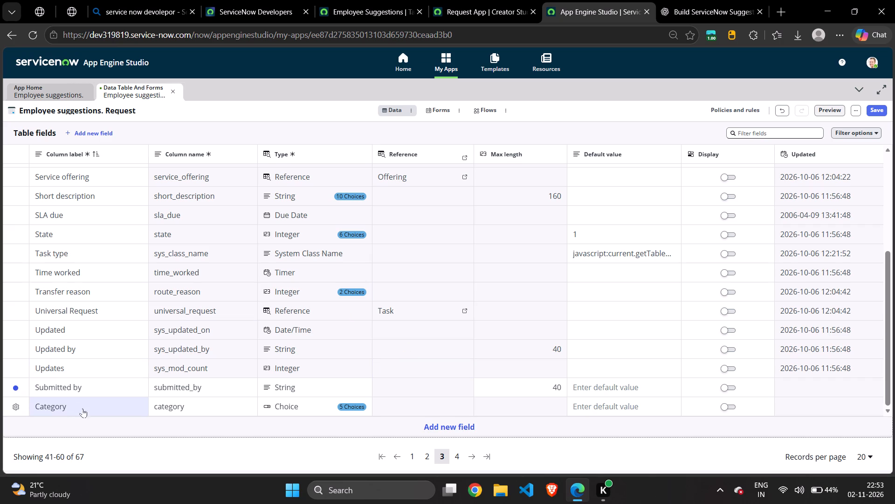
# Add a new table field labelled Description, keeping String as its type.
pyautogui.click(433, 428)
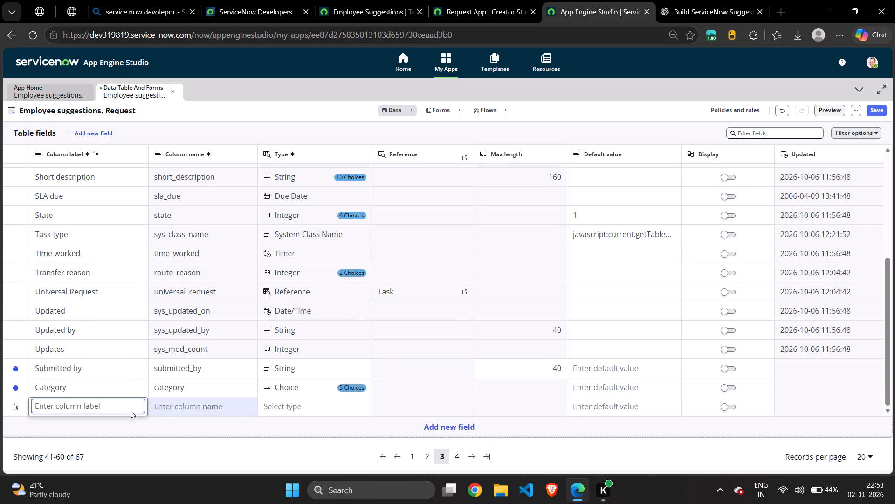
pyautogui.press('d')
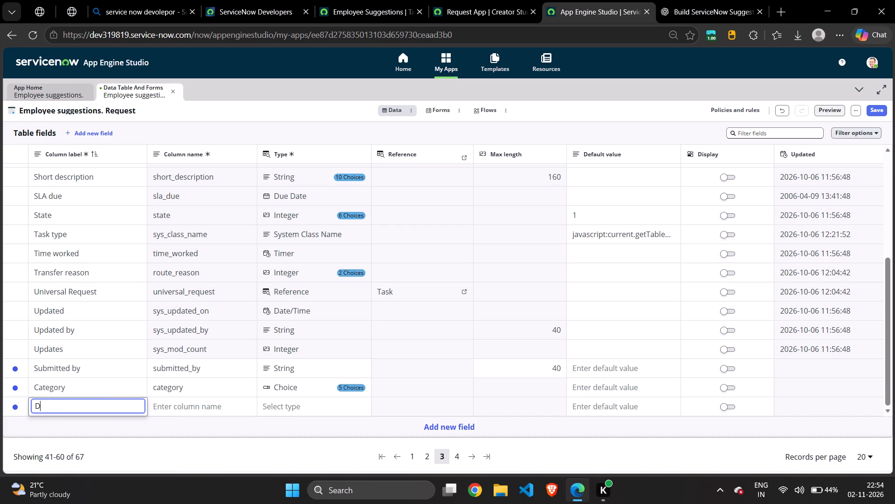
pyautogui.write('es')
pyautogui.press('c')
pyautogui.write('ription')
pyautogui.click(289, 404)
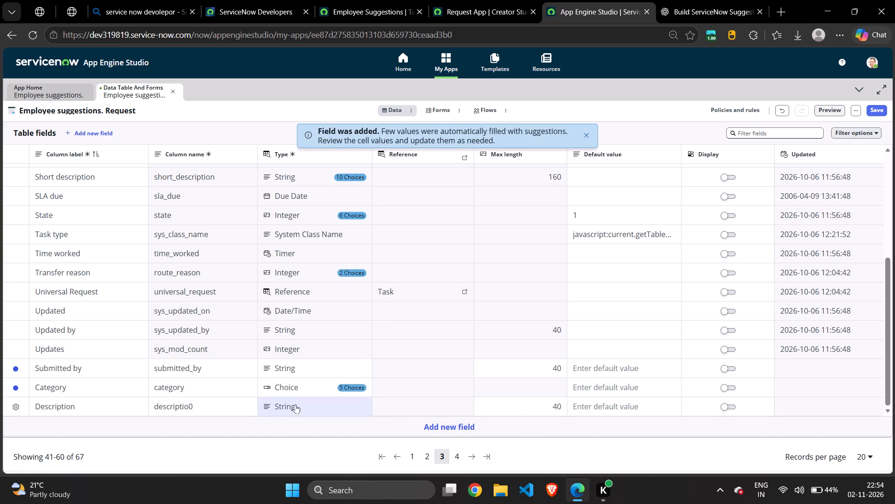
pyautogui.press('s')
pyautogui.press('r')
# Add a new table field labelled Staus after the Description field.
pyautogui.click(441, 426)
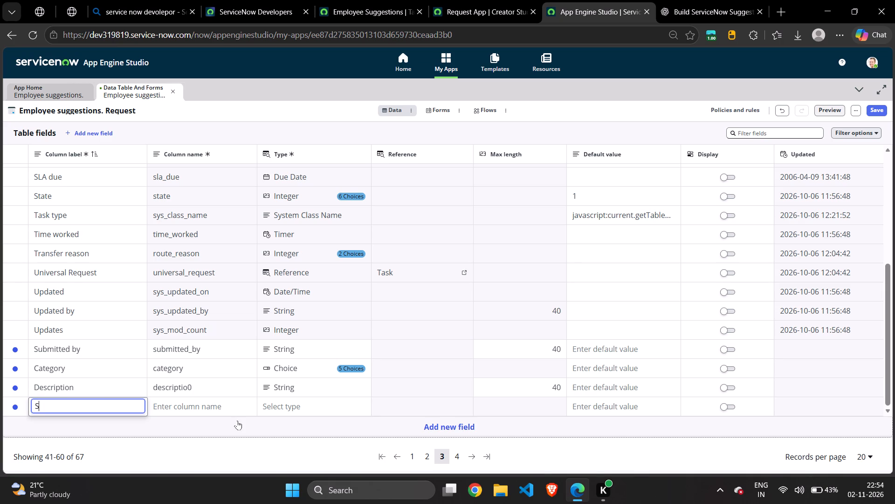
pyautogui.press('t')
pyautogui.press('a')
pyautogui.write('us')
pyautogui.click(306, 406)
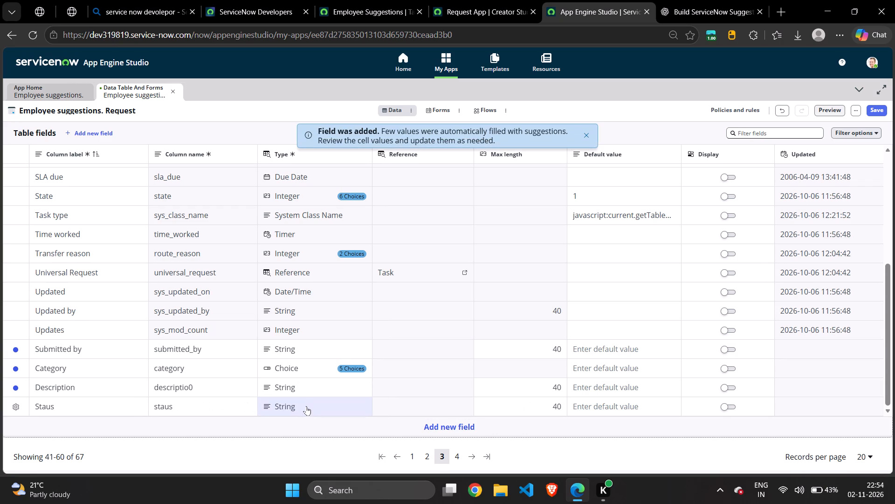
# Change the Staus field's type to Choice.
pyautogui.doubleClick(306, 406)
pyautogui.click(306, 406)
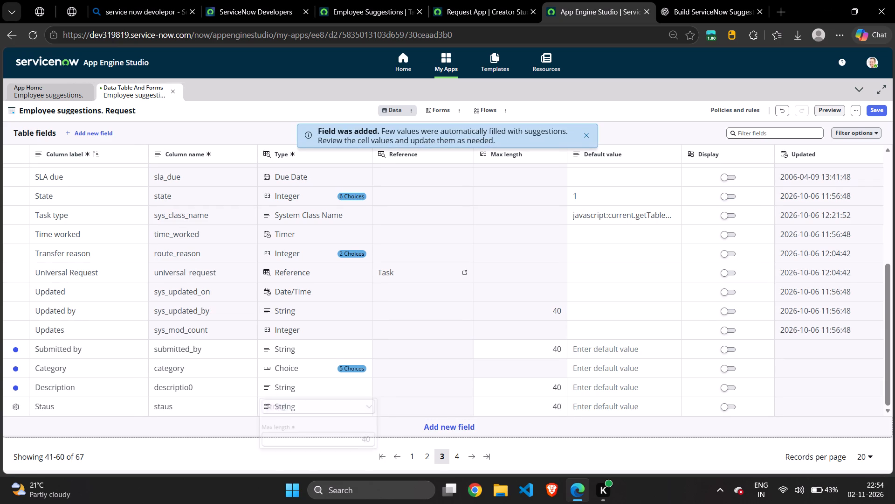
pyautogui.press('BackSpace')
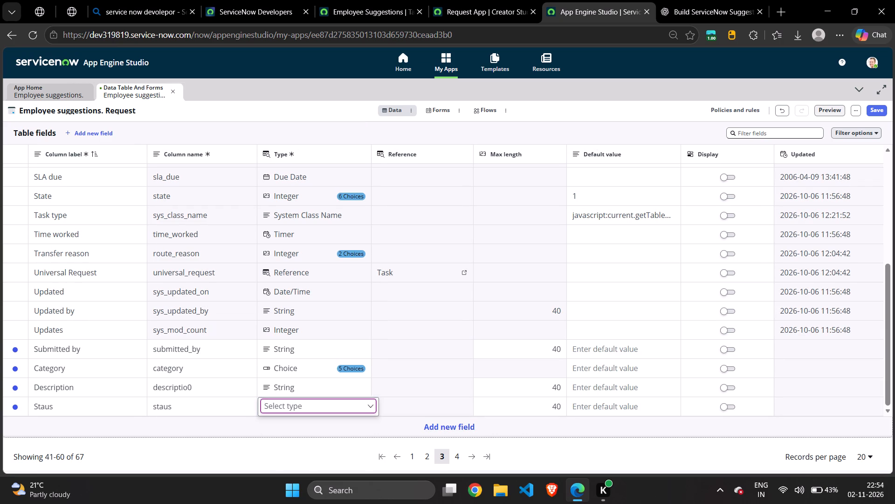
pyautogui.press('c')
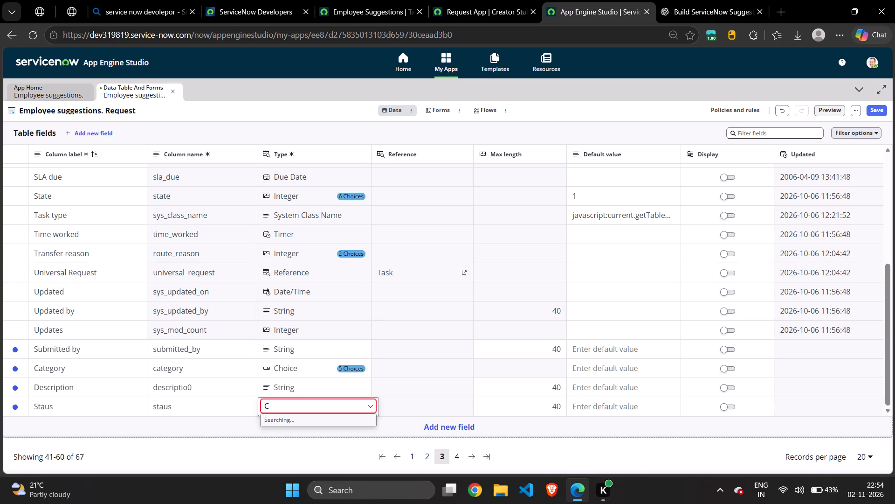
pyautogui.press('h')
pyautogui.write('oice')
pyautogui.click(318, 368)
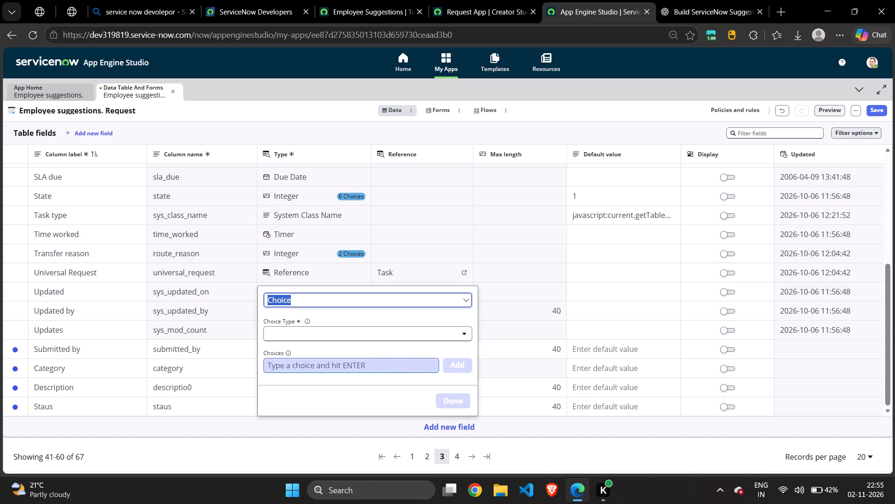
# Set the Staus field's choice type to Dropdown without -- None -- and add the choice Submitted.
pyautogui.click(401, 334)
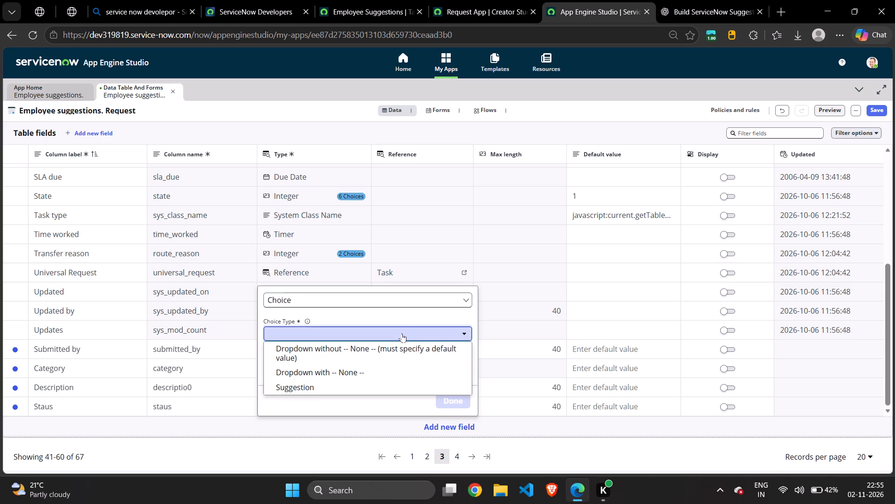
pyautogui.click(418, 357)
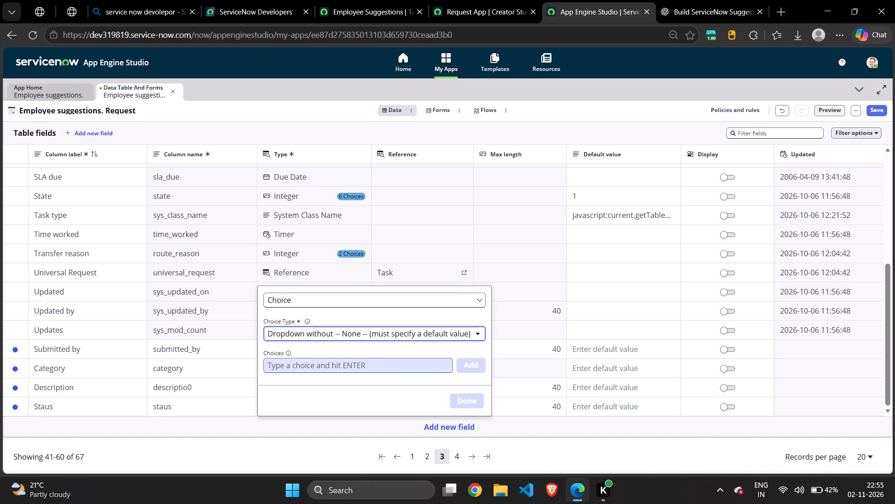
pyautogui.click(395, 366)
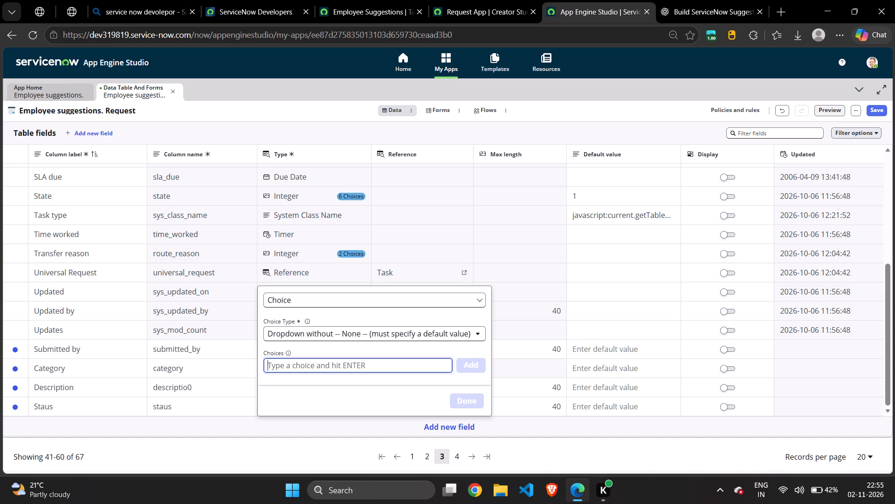
pyautogui.press('s')
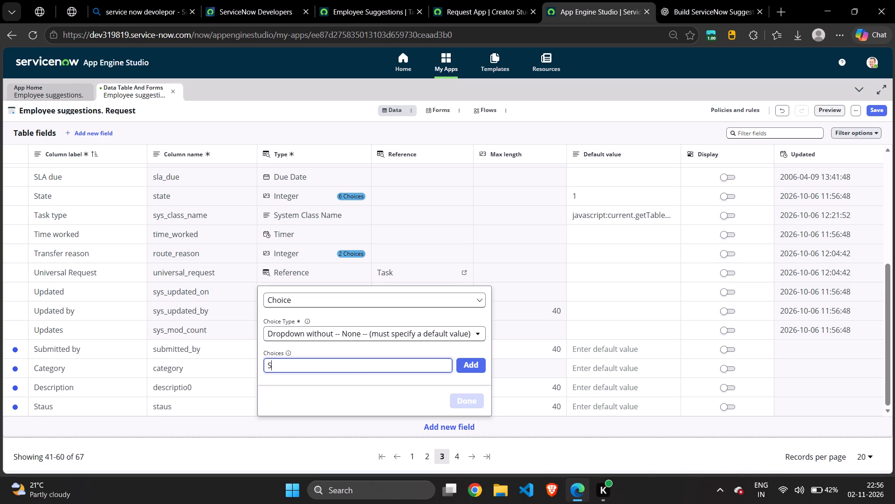
pyautogui.write('ubmi')
pyautogui.write('tted')
pyautogui.click(479, 366)
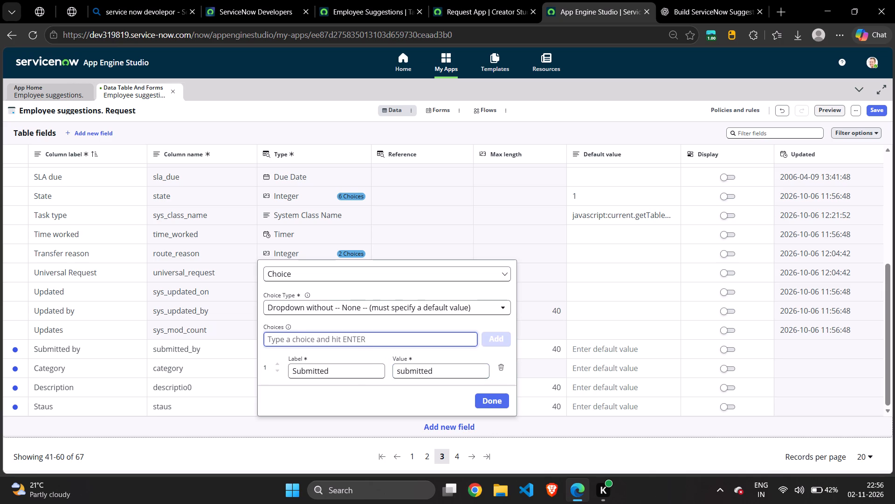
# Add the choices Under review and Approved to the Staus field.
pyautogui.press('space')
pyautogui.write('re')
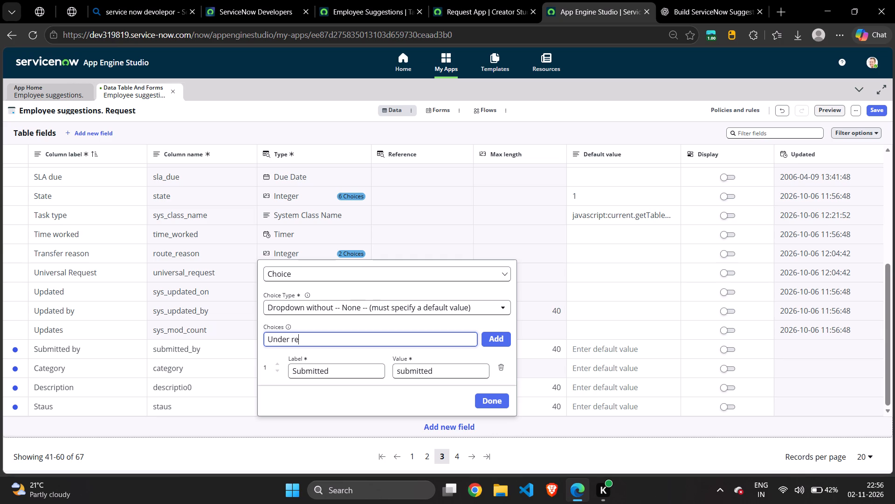
pyautogui.write('view')
pyautogui.click(496, 341)
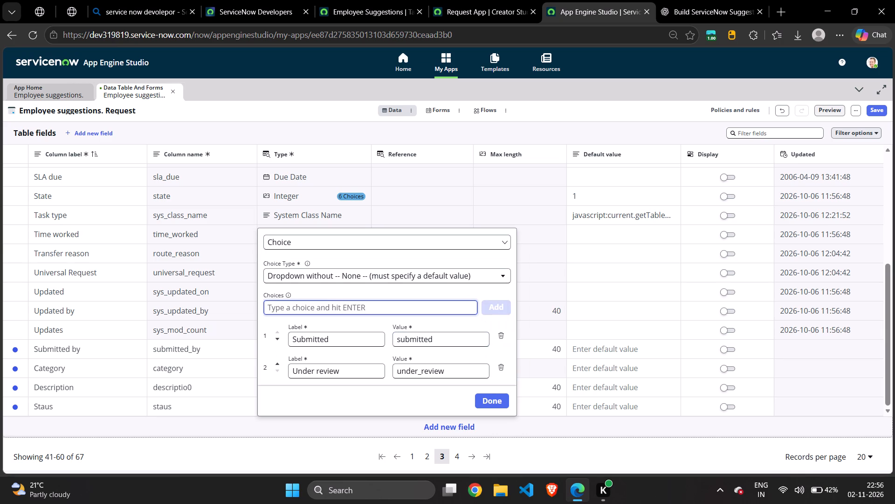
pyautogui.click(378, 308)
pyautogui.press('p')
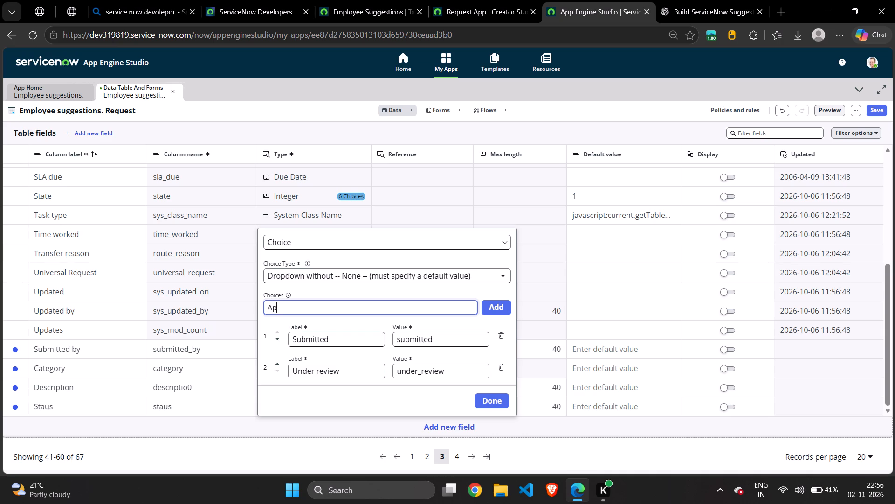
pyautogui.write('proved')
pyautogui.click(494, 309)
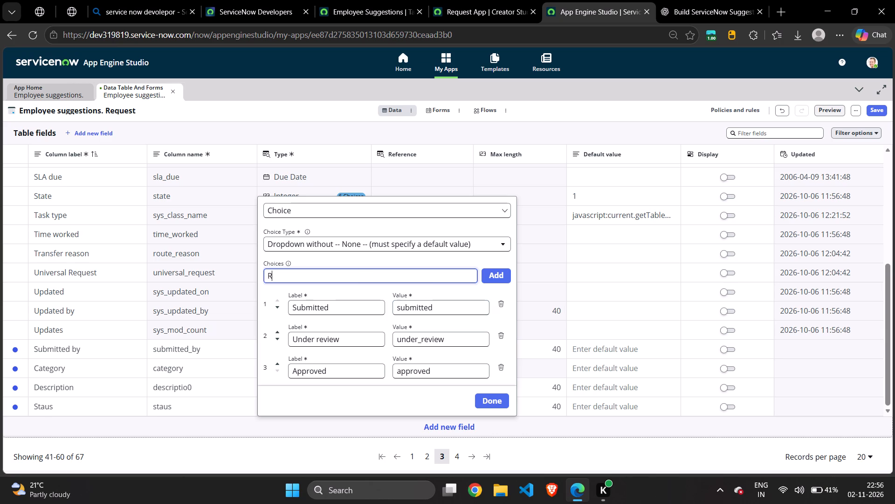
# Add the choices Rejected and Implemented to the Staus field and finish its choice list.
pyautogui.write('ejected')
pyautogui.click(491, 268)
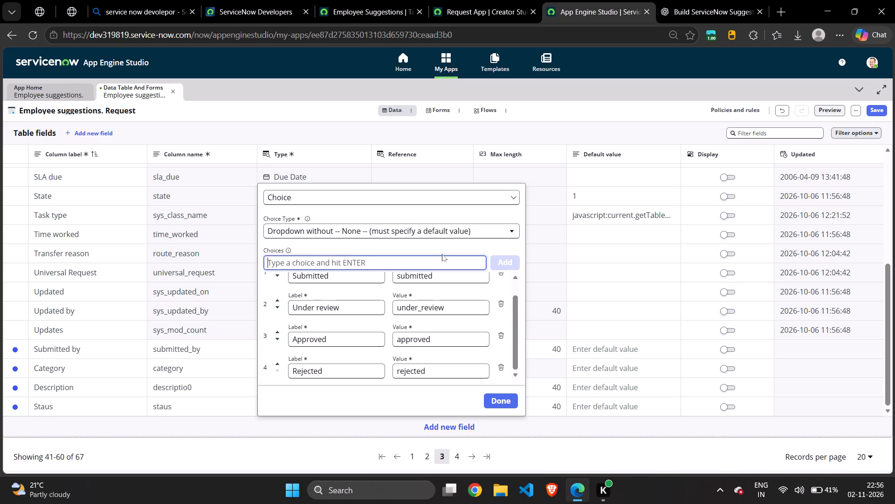
pyautogui.write('mp')
pyautogui.press('l')
pyautogui.press('e')
pyautogui.write('ment')
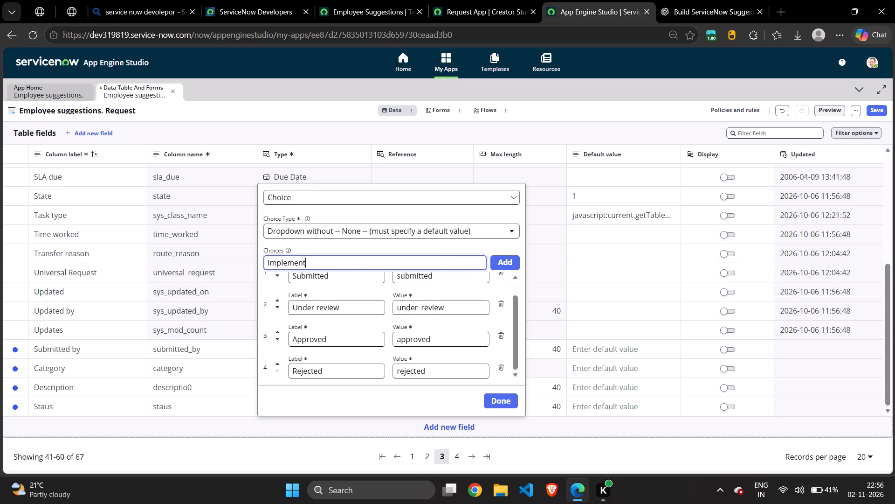
pyautogui.write('ed')
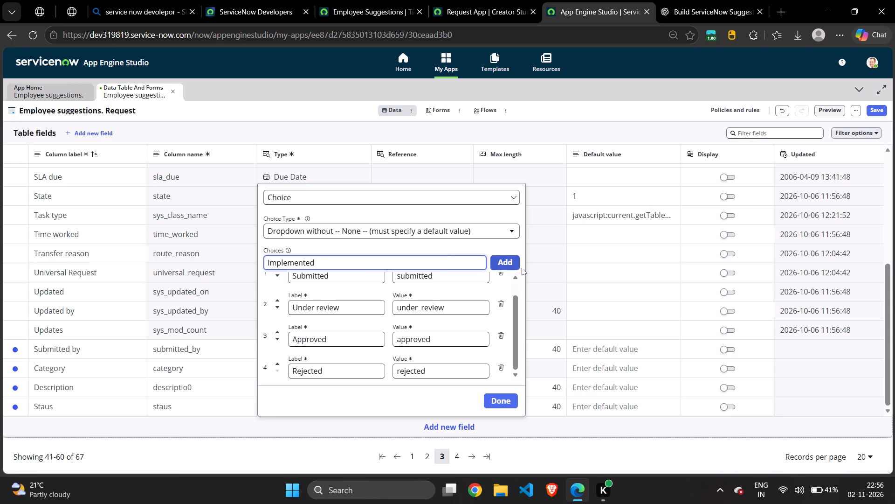
pyautogui.click(505, 262)
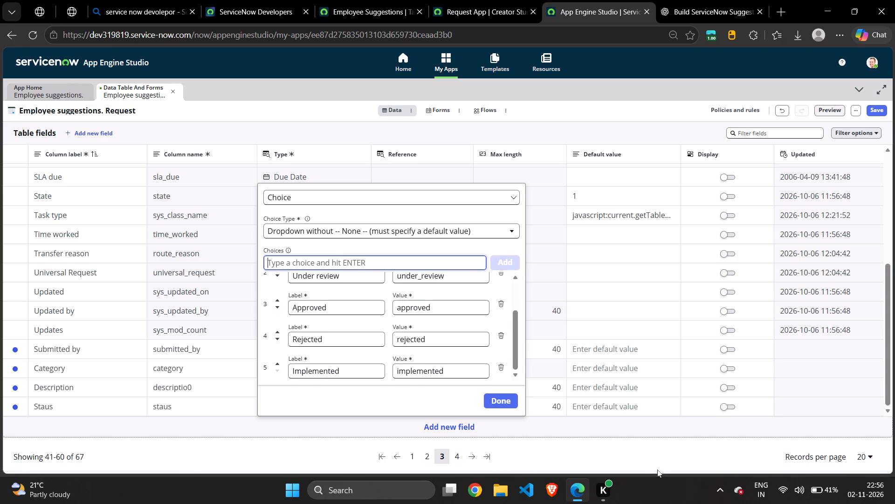
pyautogui.click(509, 399)
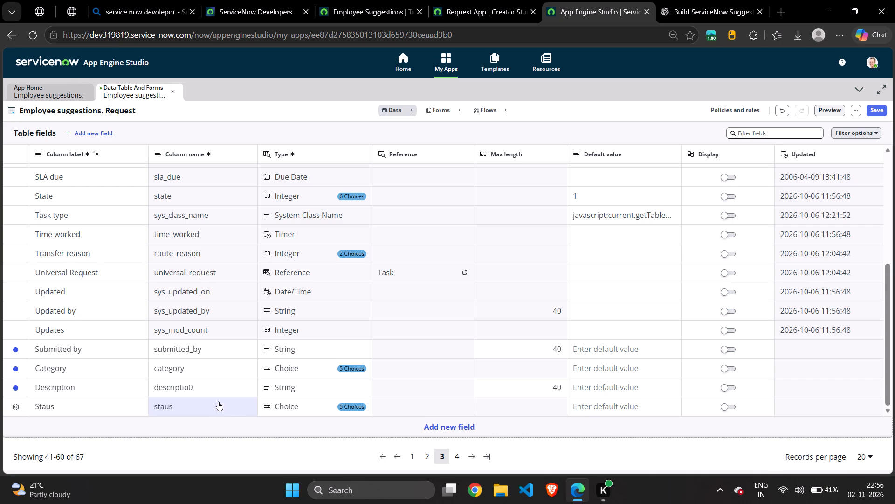
# Add a new table field labelled Management with String as its type.
pyautogui.click(440, 427)
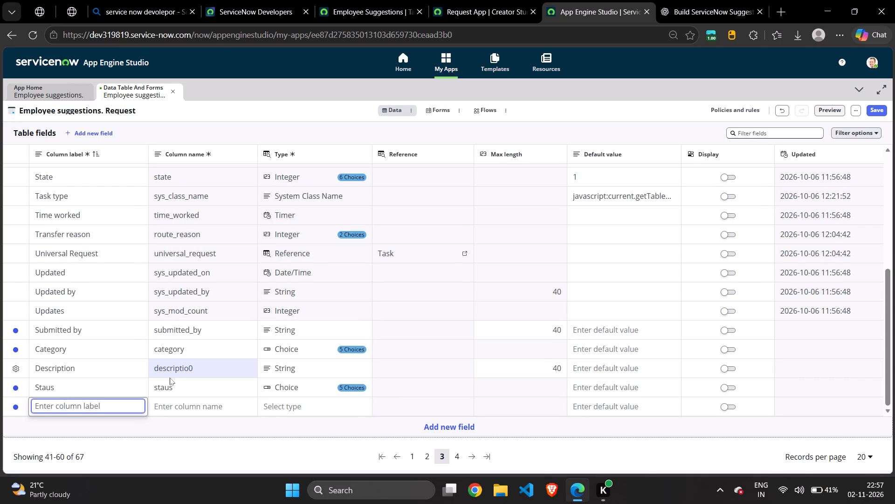
pyautogui.write('anagement')
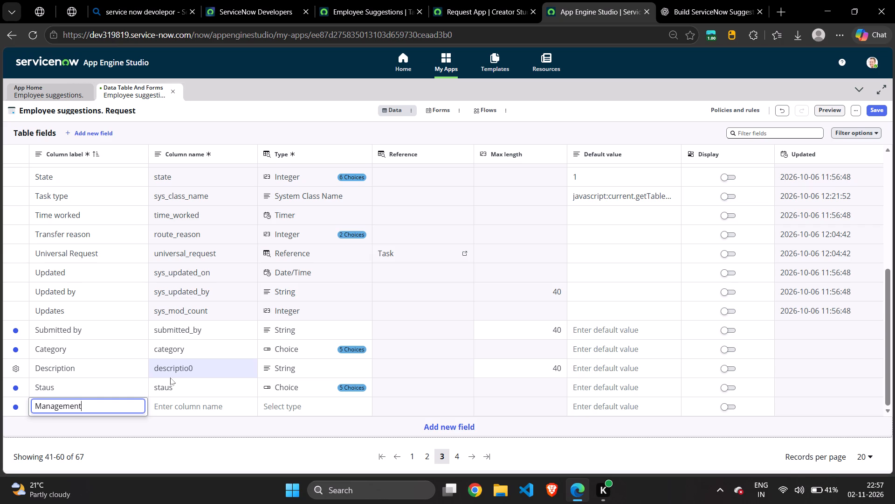
pyautogui.click(297, 402)
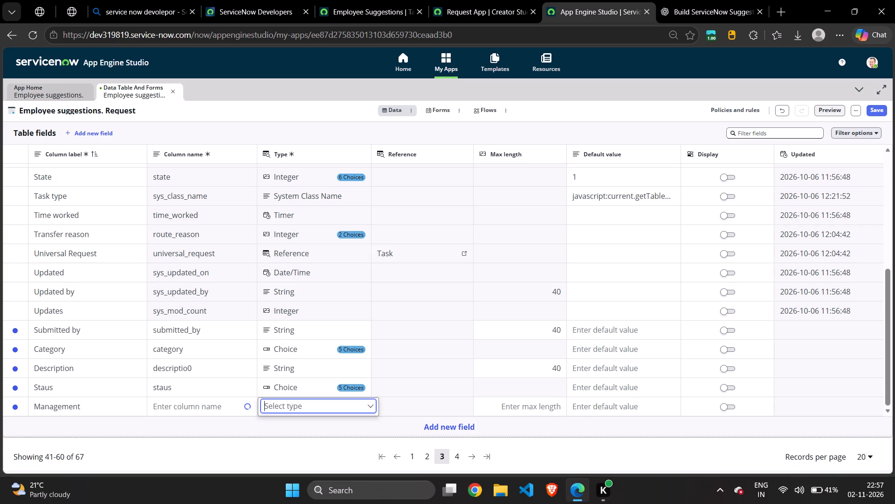
pyautogui.press('s')
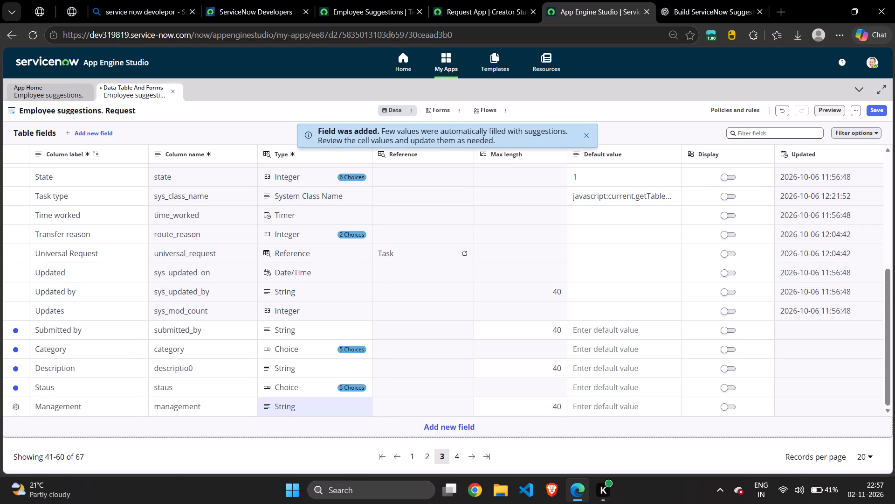
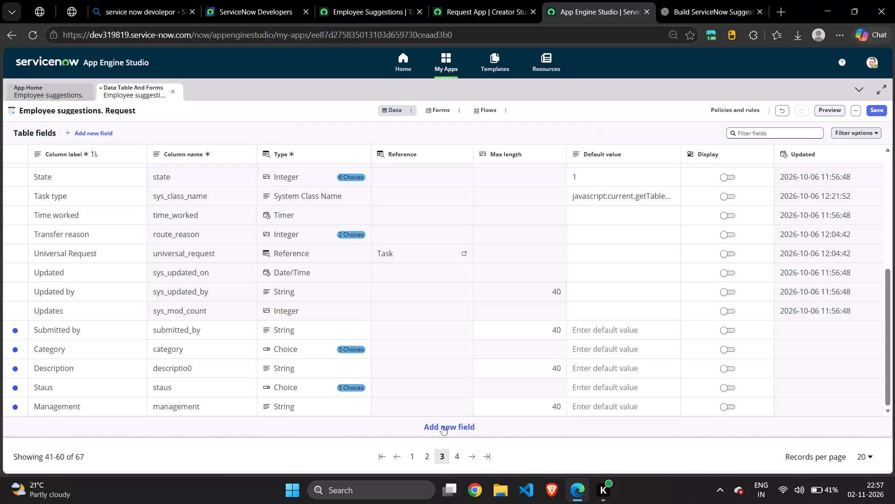
# Add a new table field labelled Created and set its type to Date/Time.
pyautogui.click(443, 426)
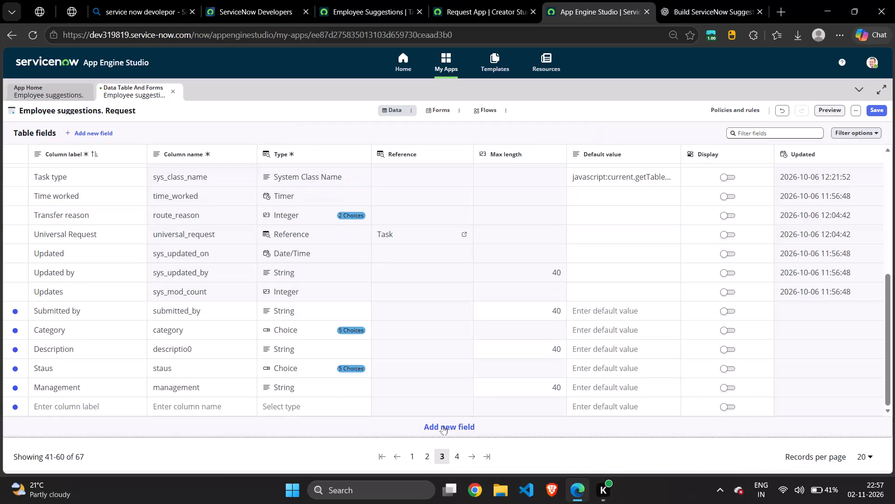
pyautogui.click(120, 408)
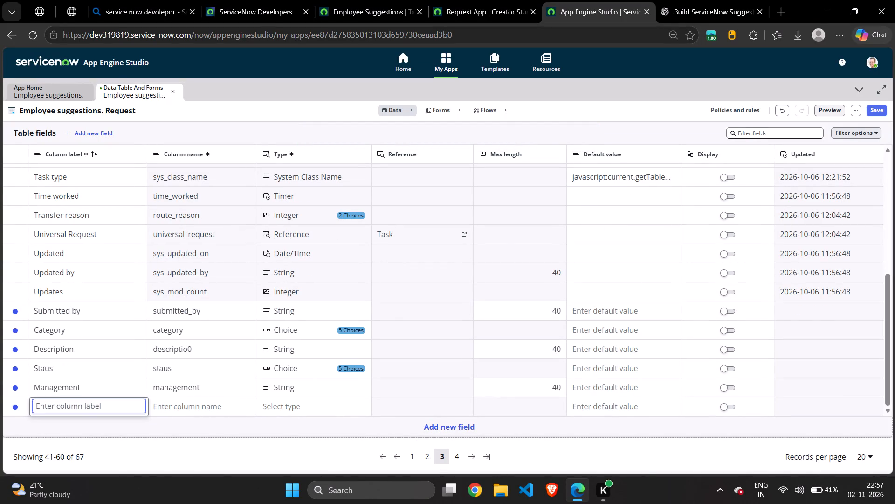
pyautogui.press('c')
pyautogui.write('reato')
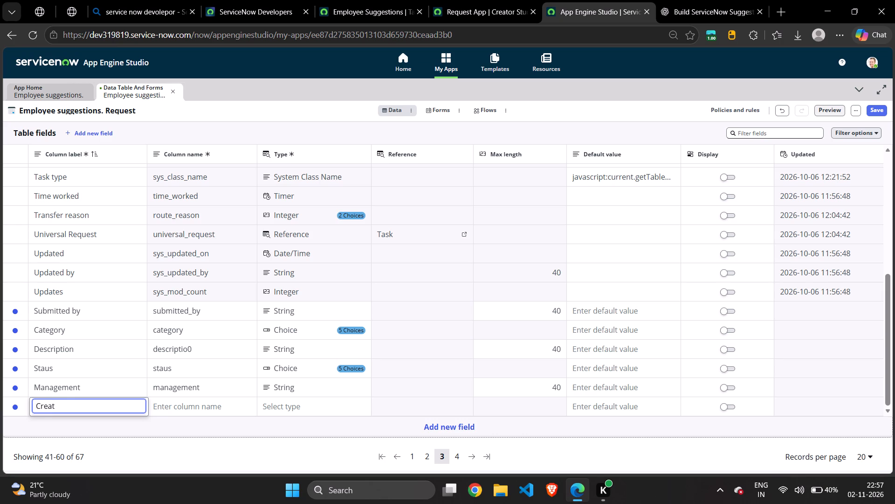
pyautogui.press('d')
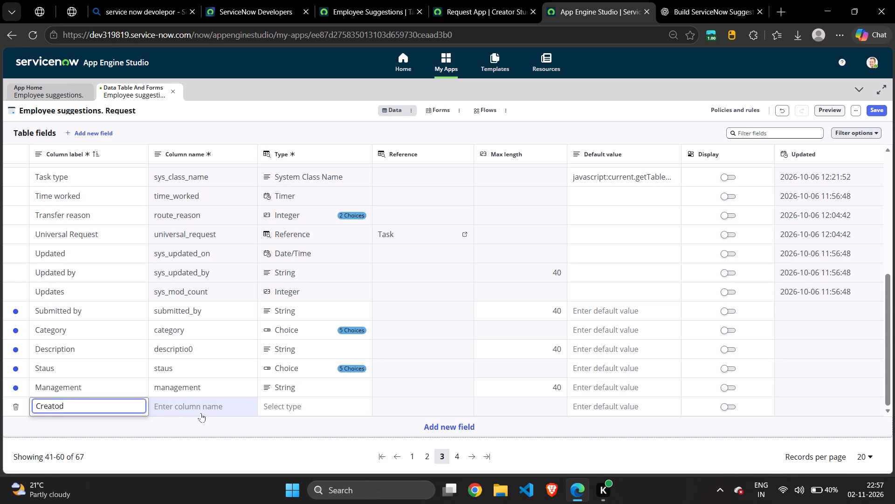
pyautogui.press('BackSpace')
pyautogui.press('BackSpace')
pyautogui.write('ed')
pyautogui.click(299, 399)
pyautogui.click(301, 412)
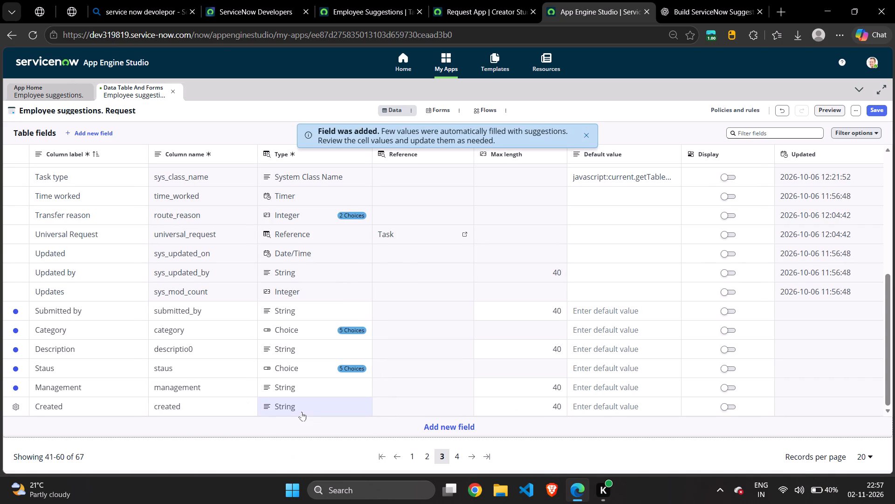
pyautogui.click(299, 413)
pyautogui.click(299, 413)
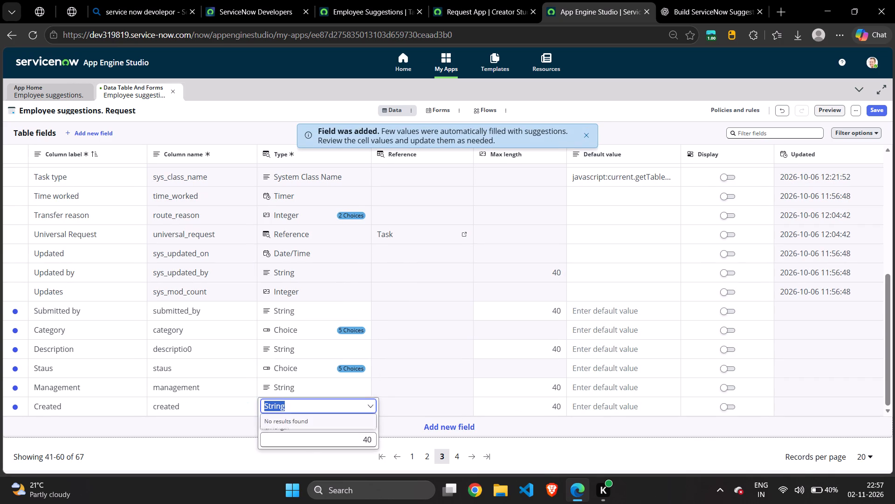
pyautogui.press('BackSpace')
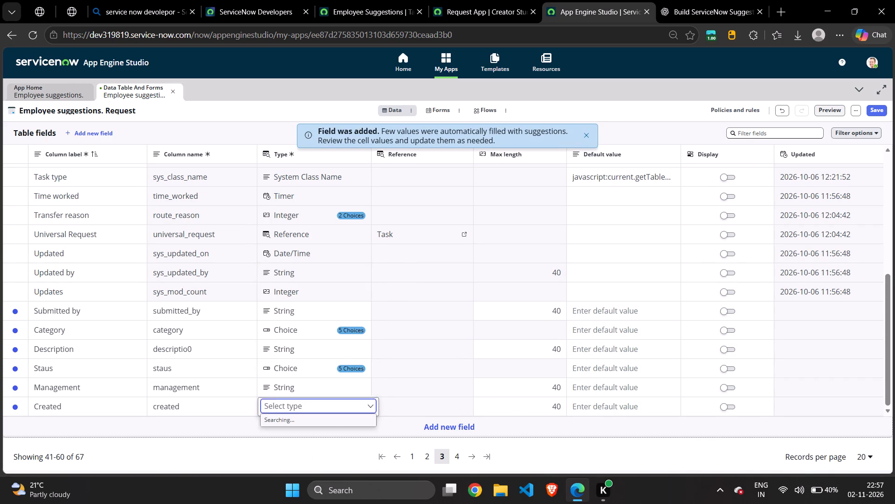
pyautogui.write('ate')
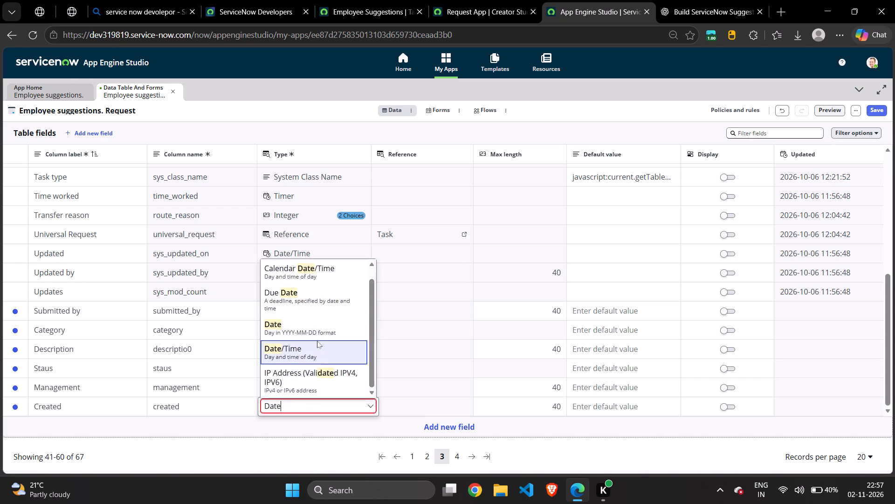
pyautogui.click(317, 353)
pyautogui.click(464, 428)
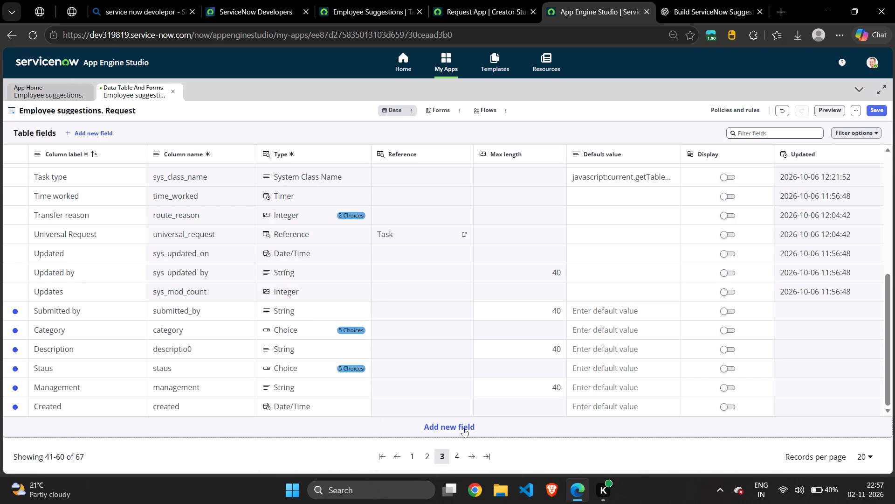
# Add a new table field labelled Created by with String as its type.
pyautogui.click(464, 428)
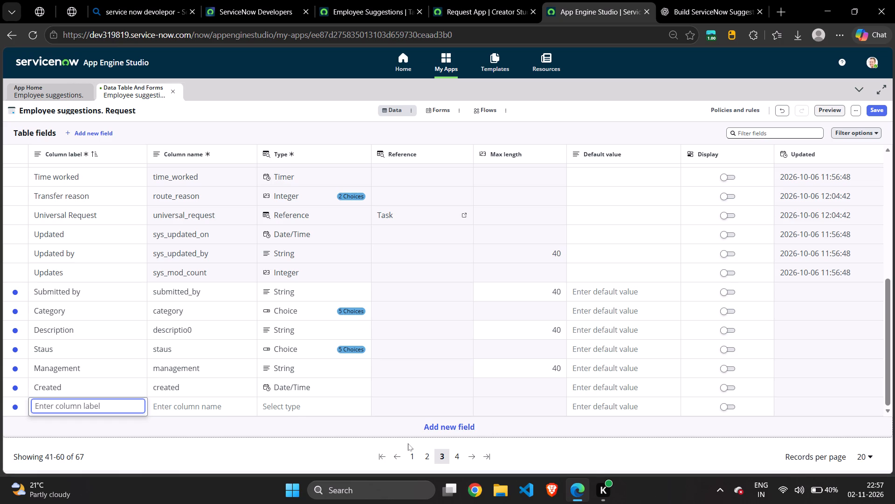
pyautogui.press('c')
pyautogui.write('reated by')
pyautogui.doubleClick(306, 402)
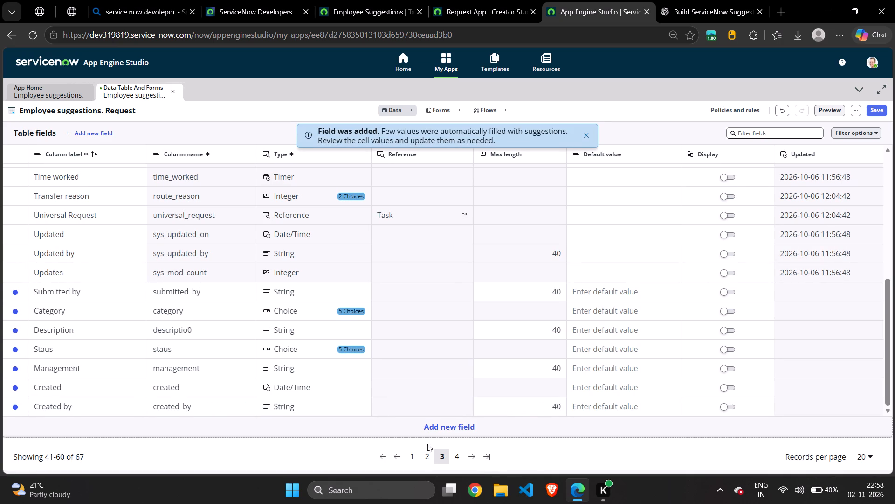
# Add a new table field labelled Updated and set its type to Date/Time.
pyautogui.click(461, 431)
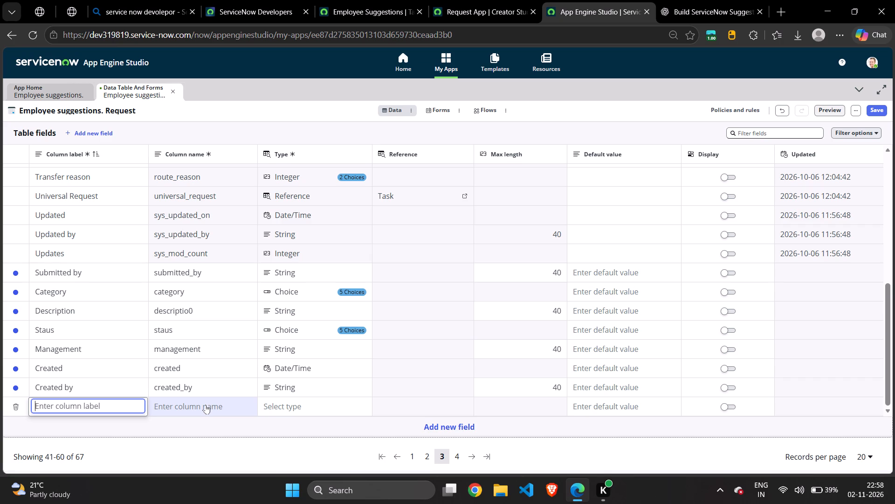
pyautogui.press('u')
pyautogui.write('pdated')
pyautogui.click(271, 402)
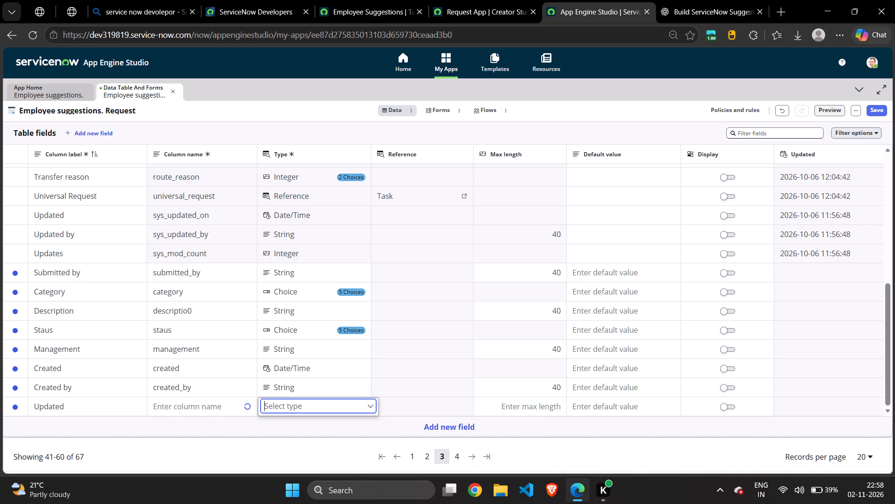
pyautogui.click(287, 407)
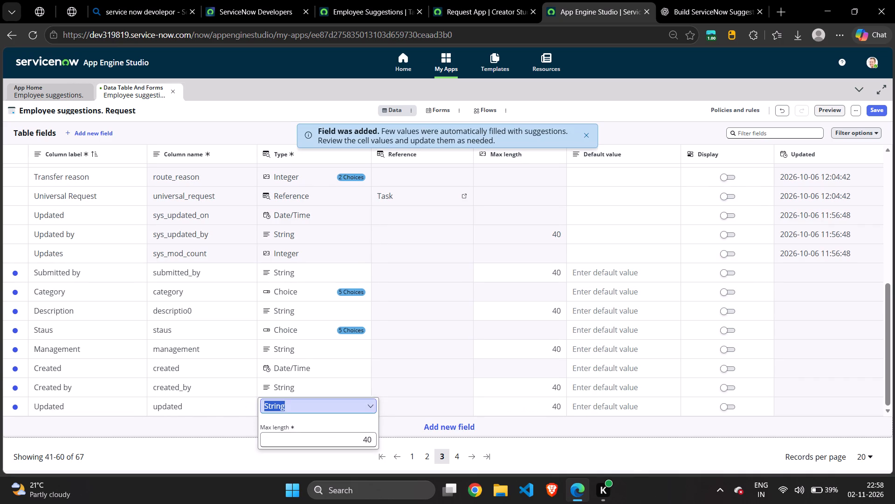
pyautogui.press('BackSpace')
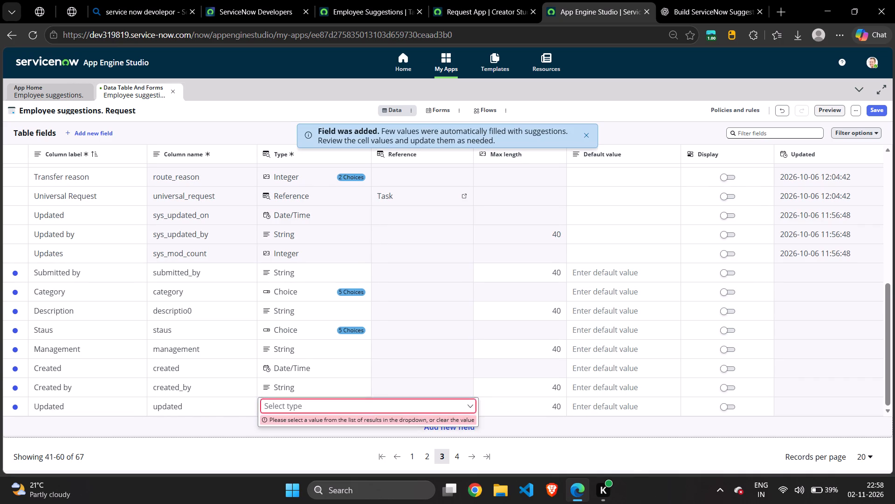
pyautogui.write('ate')
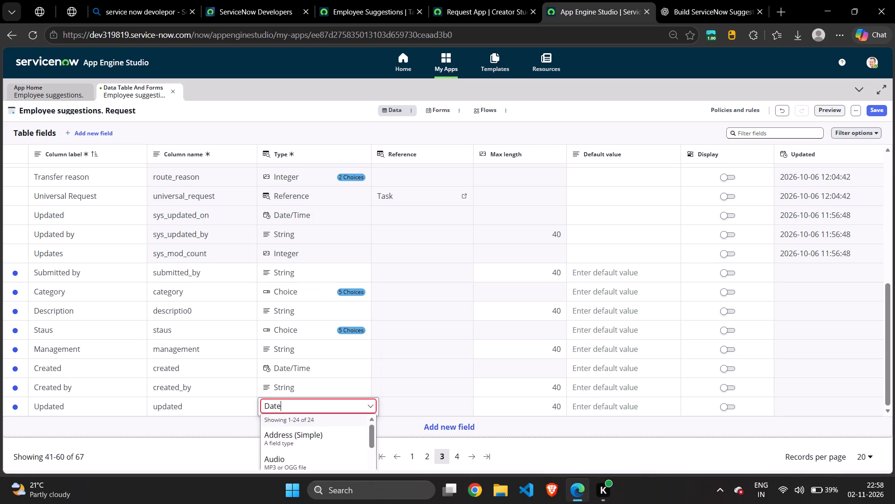
pyautogui.click(308, 356)
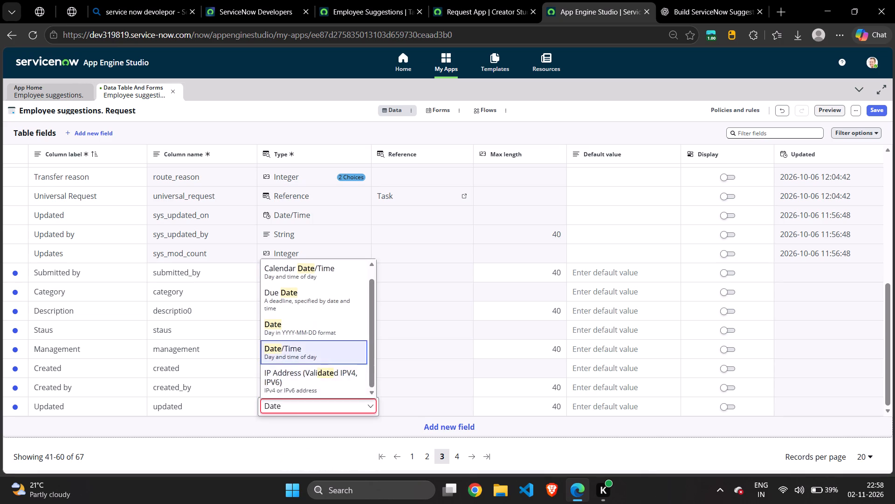
pyautogui.click(447, 426)
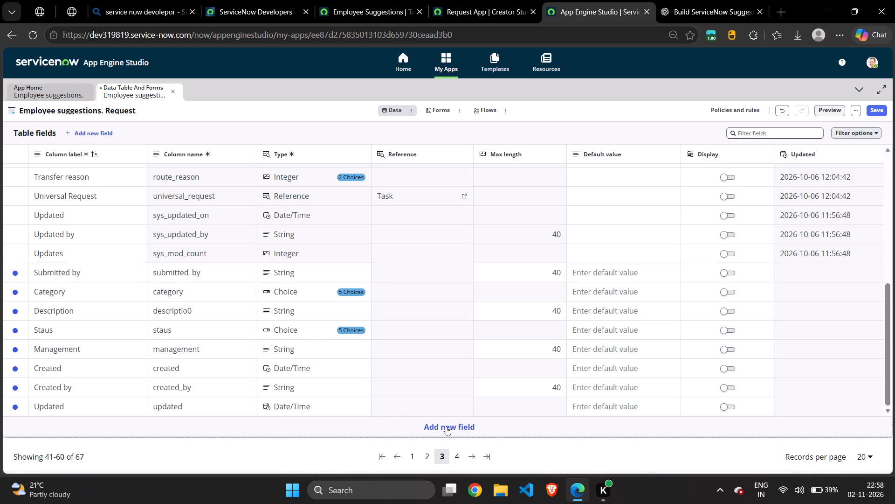
# Add a new table field labelled Updated By with String as its type.
pyautogui.click(447, 426)
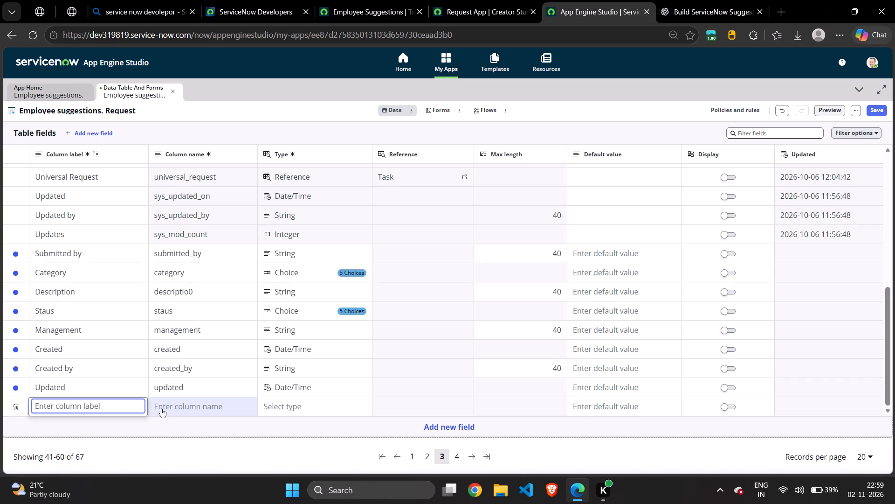
pyautogui.write('pd')
pyautogui.write('ated')
pyautogui.press('space')
pyautogui.click(289, 405)
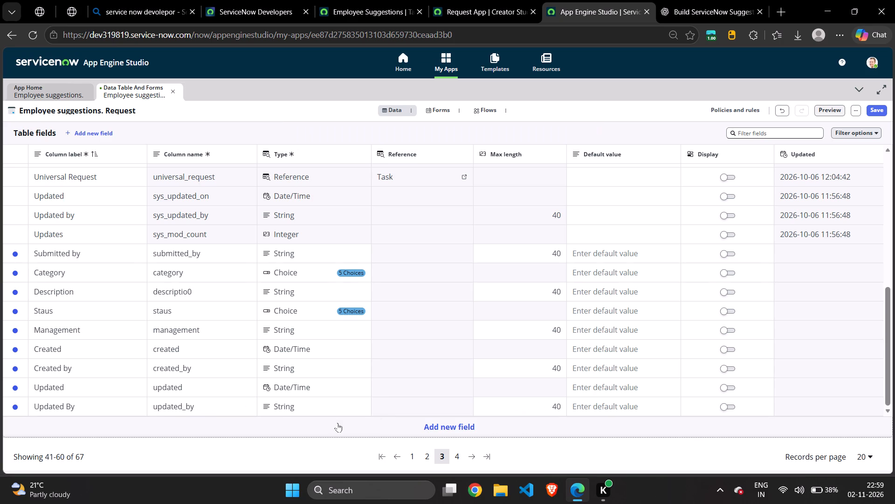
# Add a new table field labelled Updtes and set its type to Integer.
pyautogui.click(466, 427)
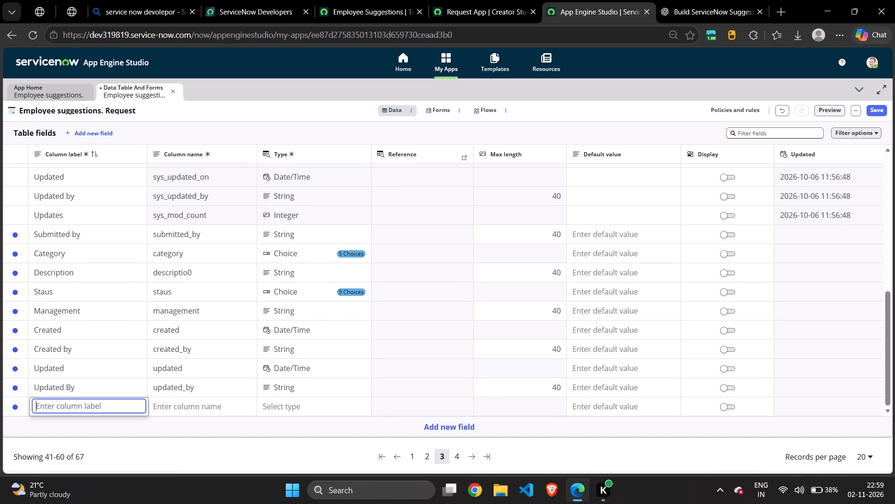
pyautogui.press('u')
pyautogui.write('pdates')
pyautogui.doubleClick(282, 408)
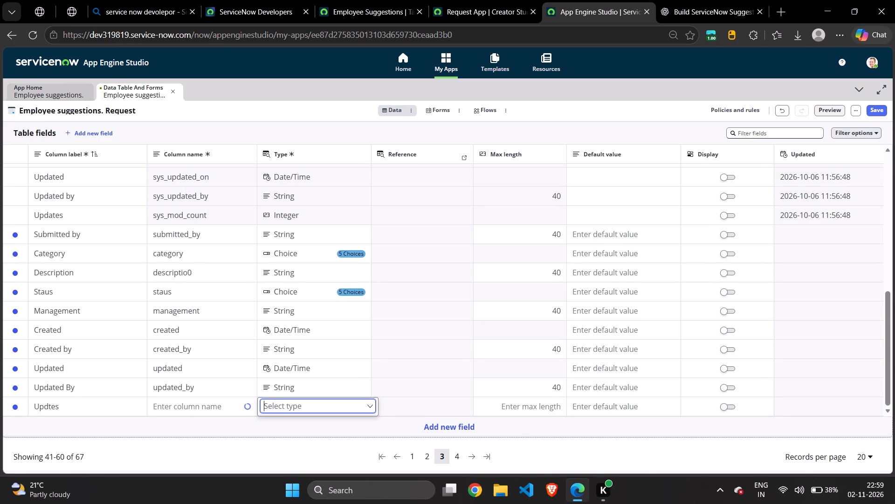
pyautogui.press('i')
pyautogui.click(282, 408)
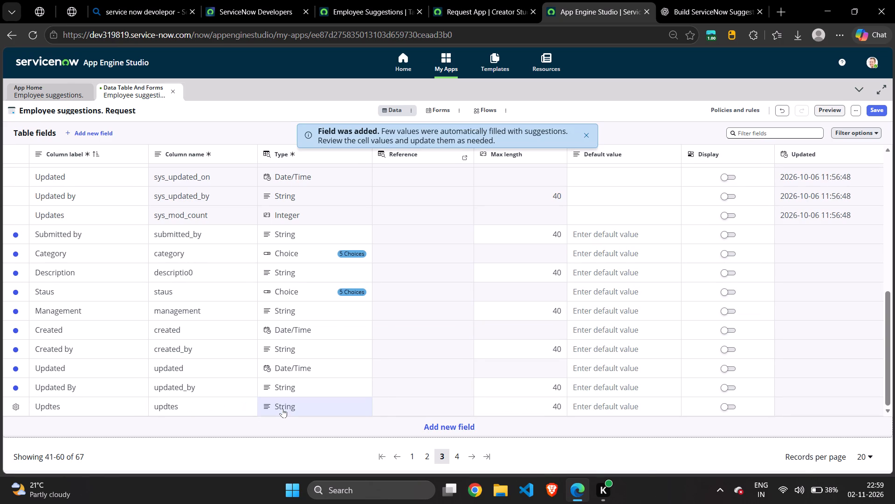
pyautogui.click(282, 408)
pyautogui.press('BackSpace')
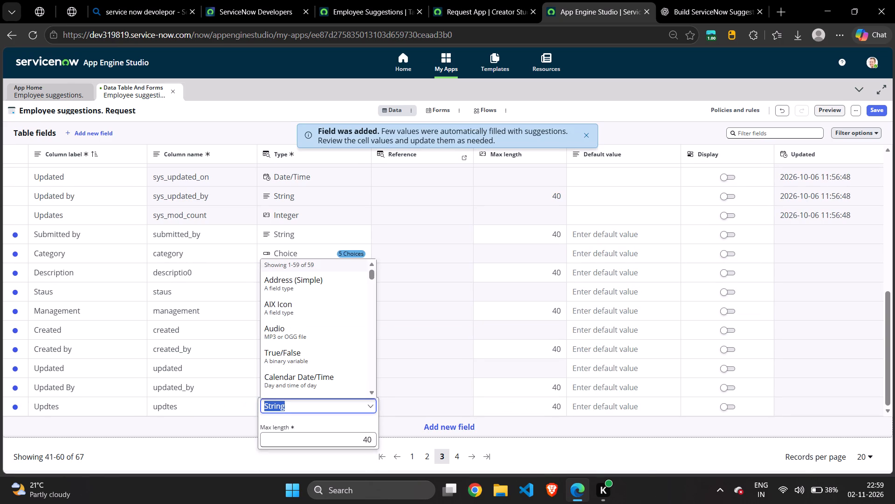
pyautogui.press('i')
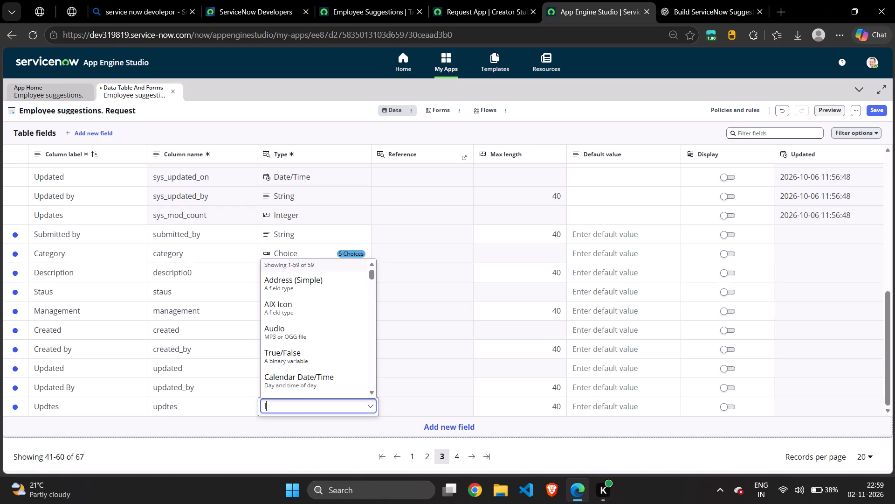
pyautogui.write('nte')
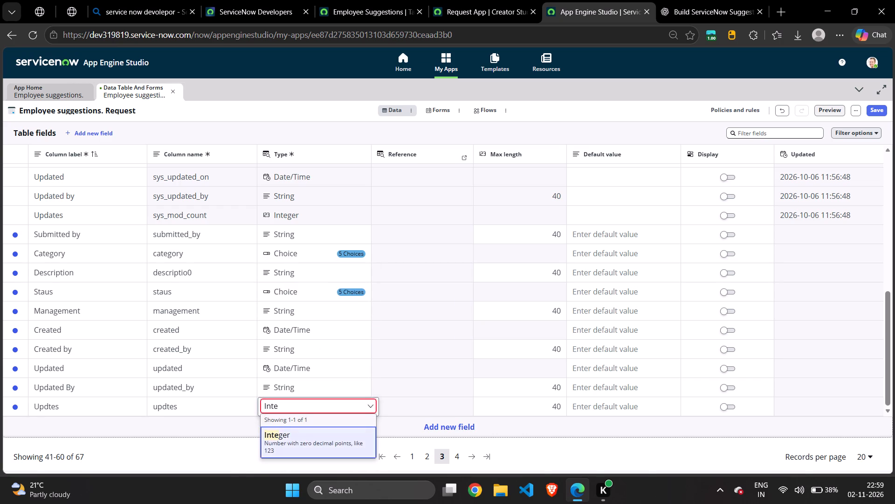
pyautogui.click(286, 437)
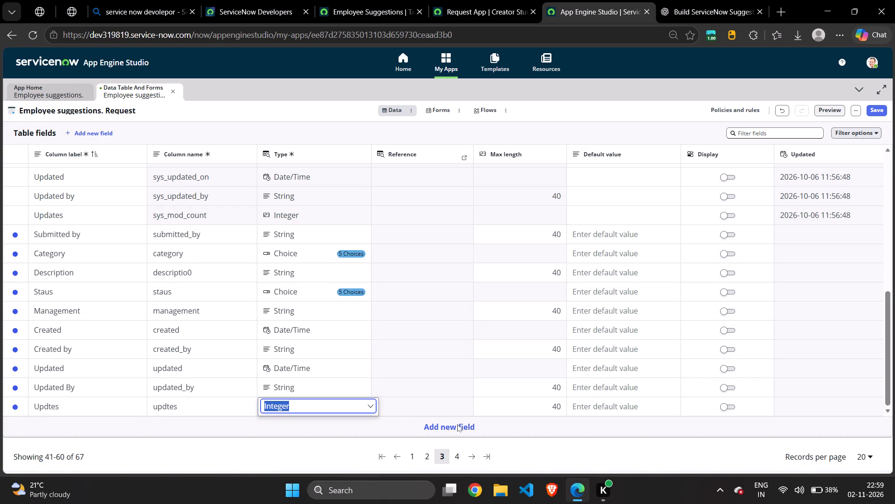
pyautogui.click(459, 427)
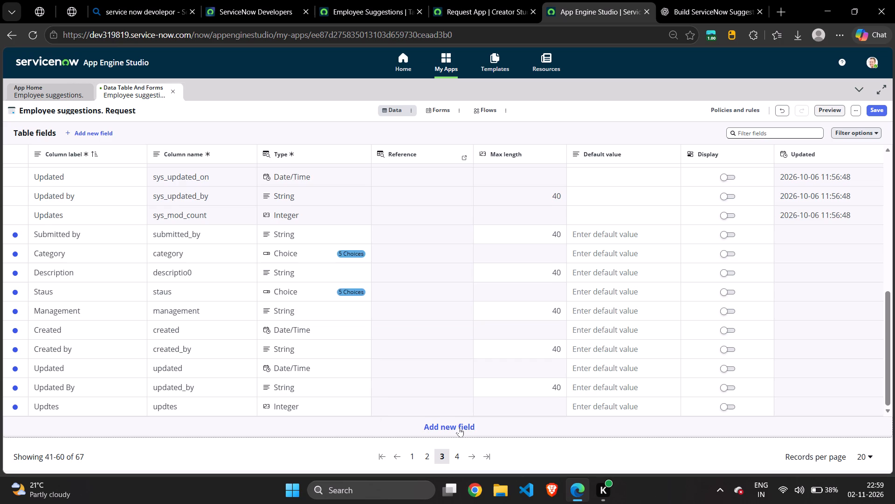
# Add a new table field labelled Sys ID with String as its type.
pyautogui.click(459, 427)
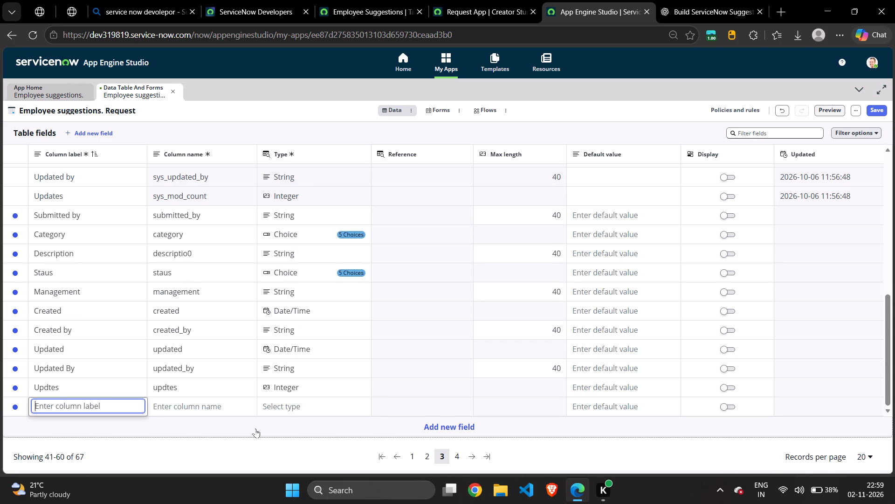
pyautogui.press('s')
pyautogui.write('ID')
pyautogui.doubleClick(302, 413)
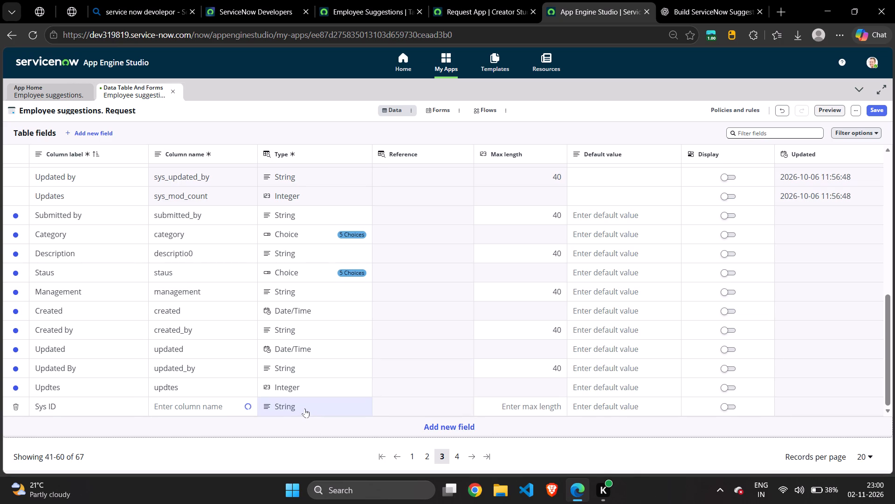
pyautogui.doubleClick(305, 408)
pyautogui.click(312, 408)
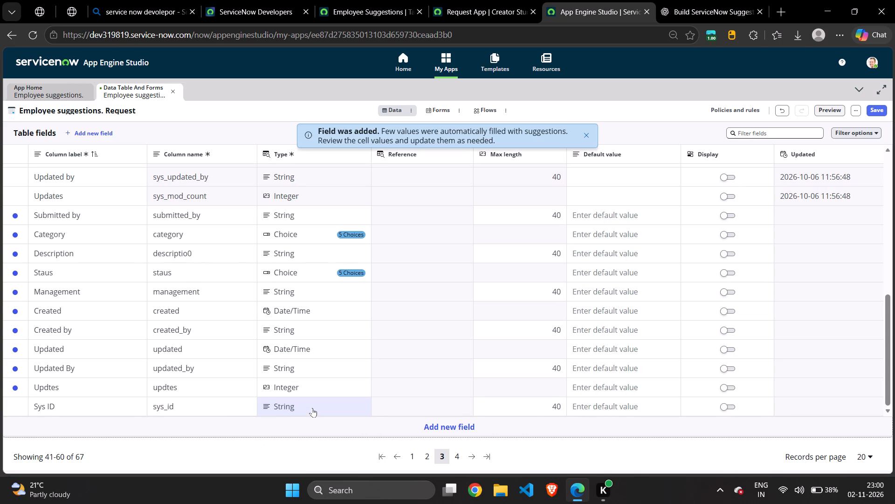
pyautogui.click(312, 408)
pyautogui.press('BackSpace')
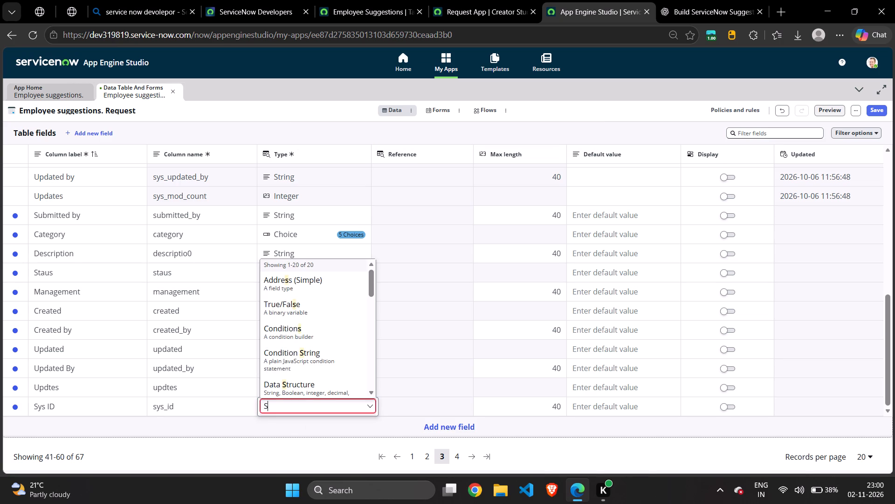
pyautogui.write('ys')
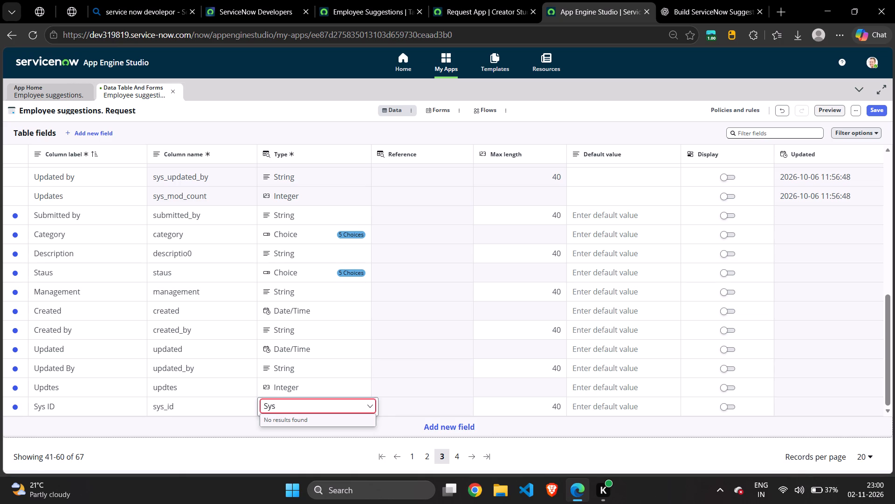
pyautogui.press('BackSpace')
pyautogui.press('BackSpace')
pyautogui.write('tr')
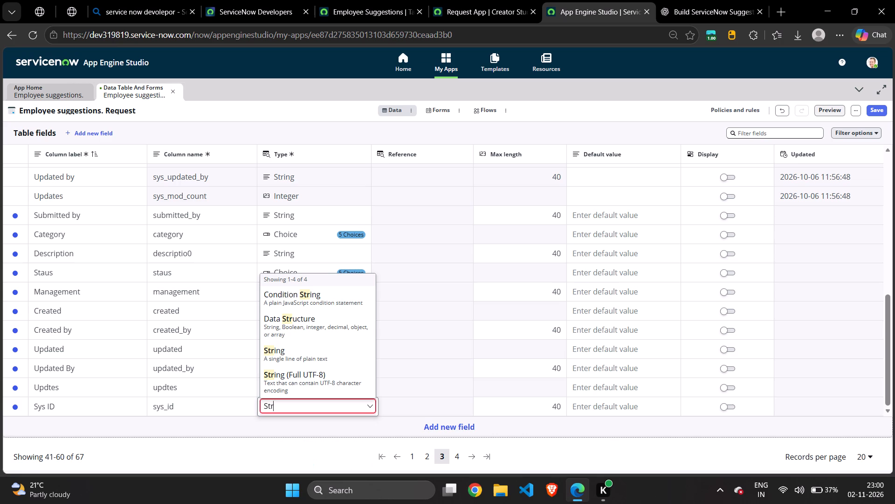
pyautogui.click(338, 350)
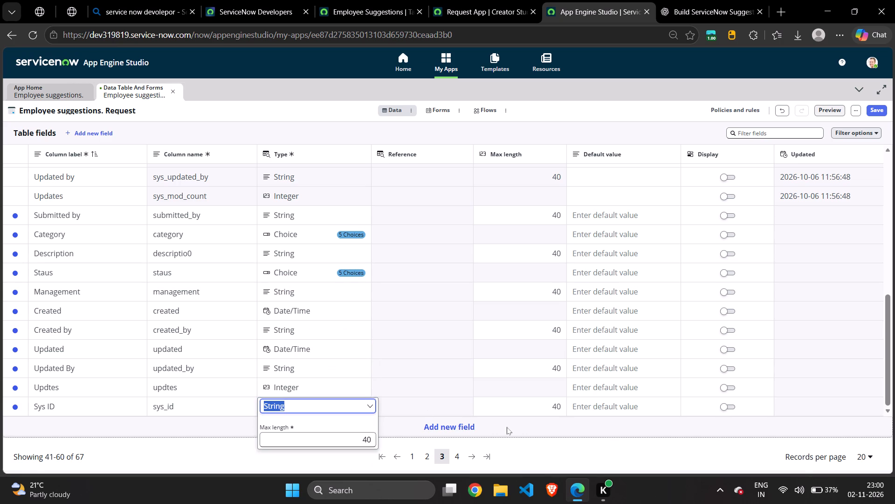
pyautogui.click(511, 427)
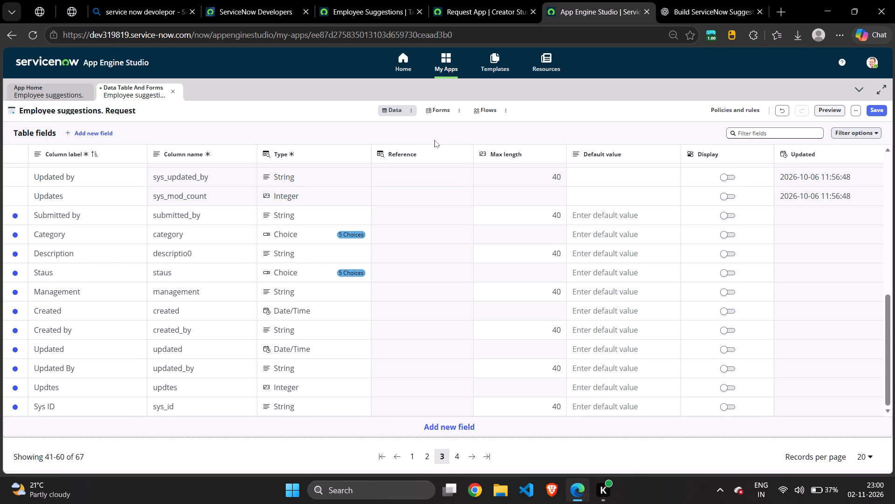
# Examine the Request form layout, and preview the Request table with a blank new record form from the app home.
pyautogui.click(439, 114)
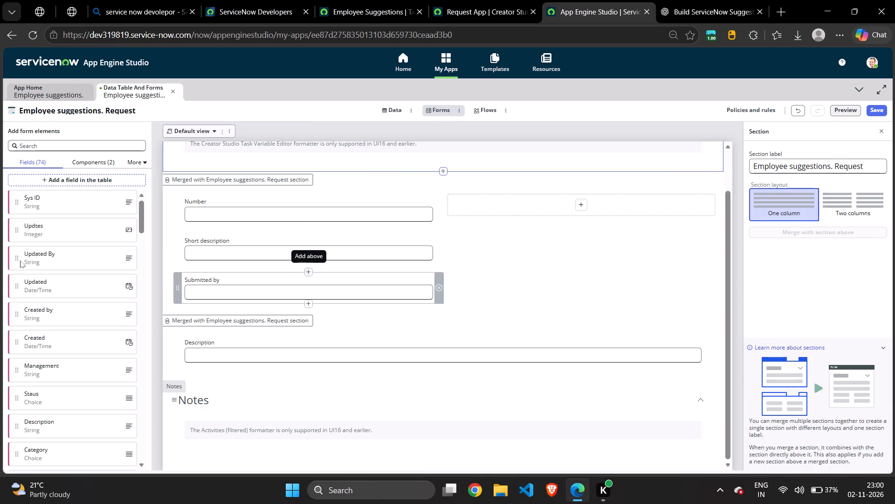
pyautogui.scroll(-2, 331, 278)
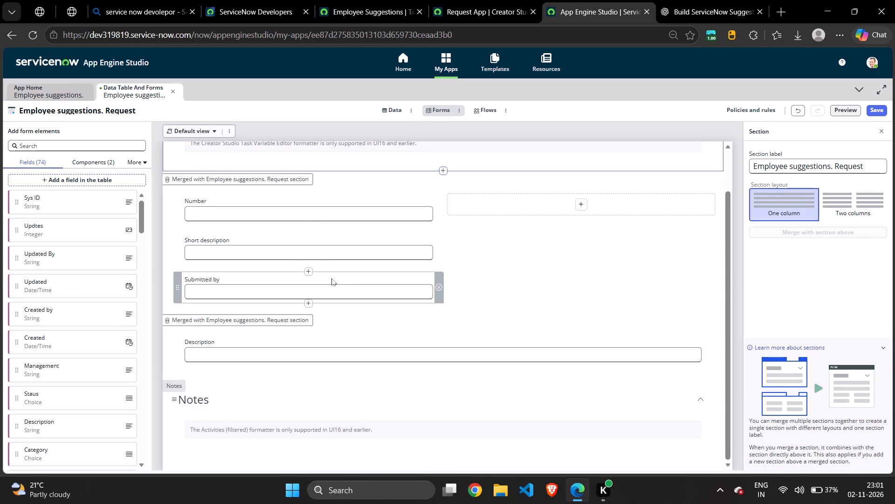
pyautogui.scroll(3, 418, 287)
pyautogui.scroll(-2, 420, 287)
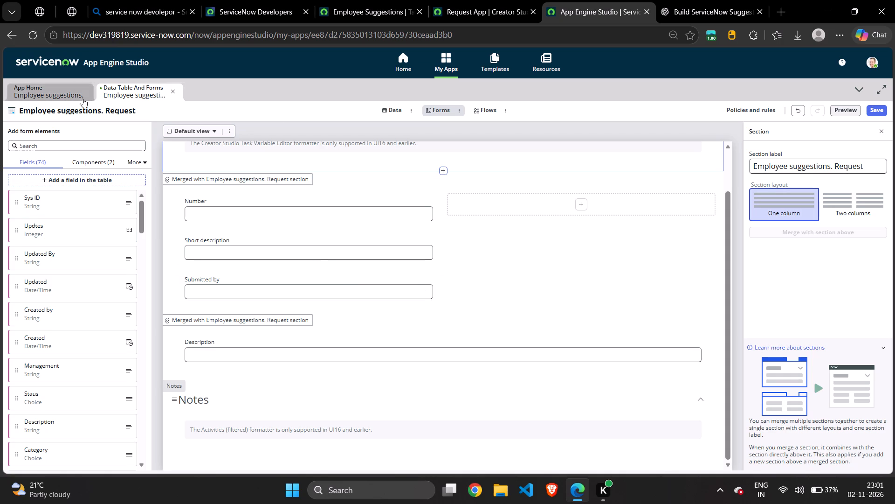
pyautogui.click(35, 90)
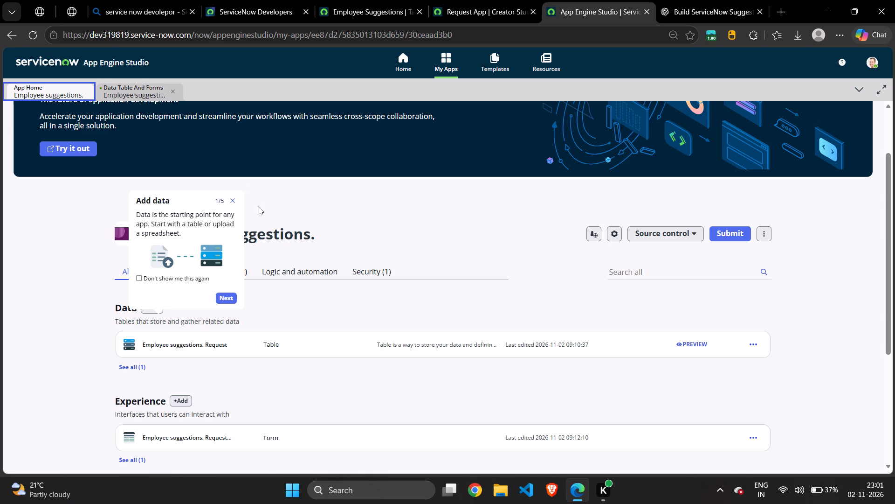
pyautogui.click(230, 199)
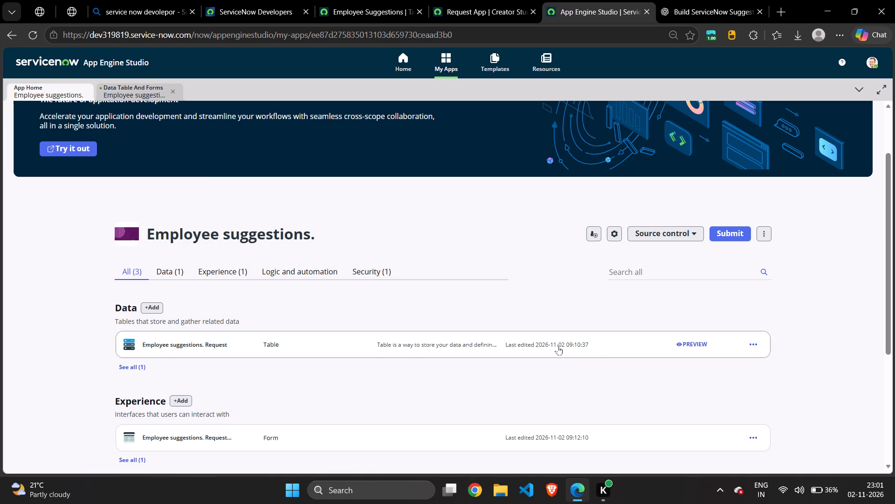
pyautogui.click(687, 347)
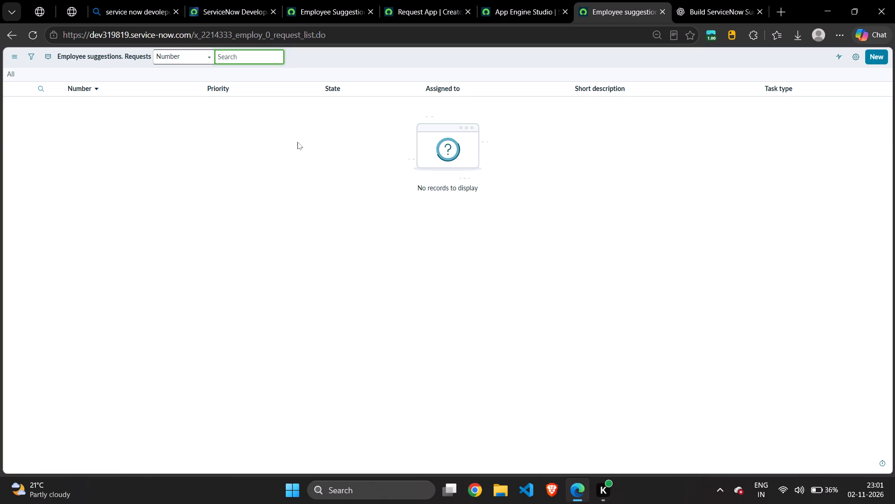
pyautogui.click(875, 57)
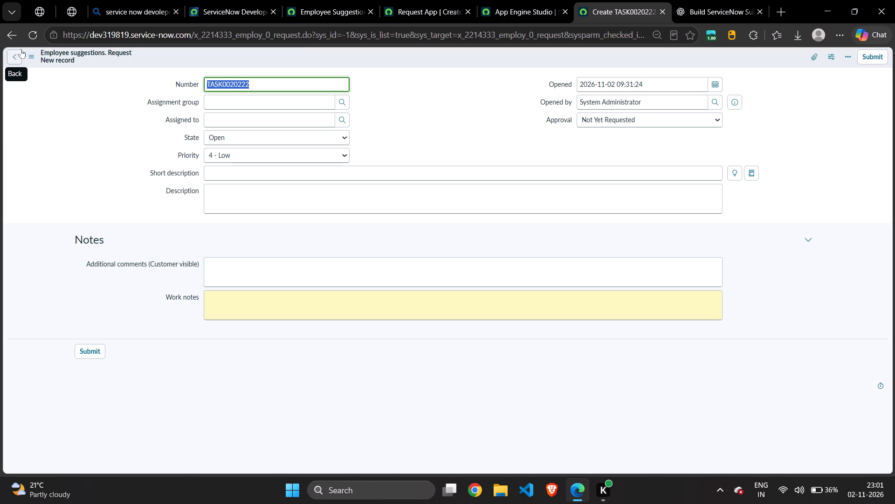
pyautogui.click(501, 0)
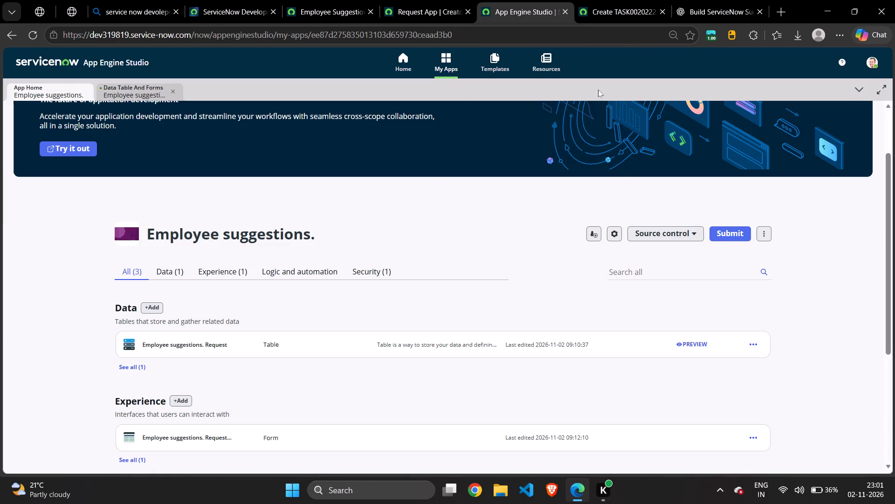
# Return to the Request table's form designer and place the Category field directly below Submitted by in the form's default view.
pyautogui.click(284, 346)
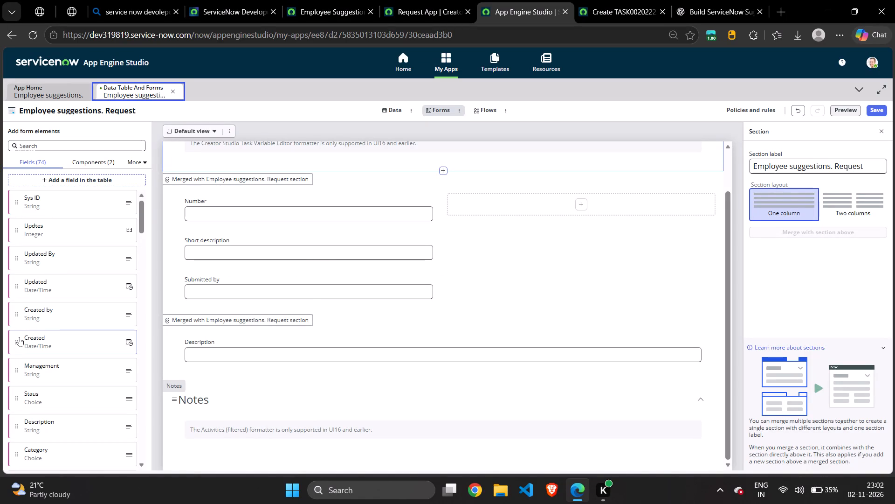
pyautogui.scroll(-1, 314, 379)
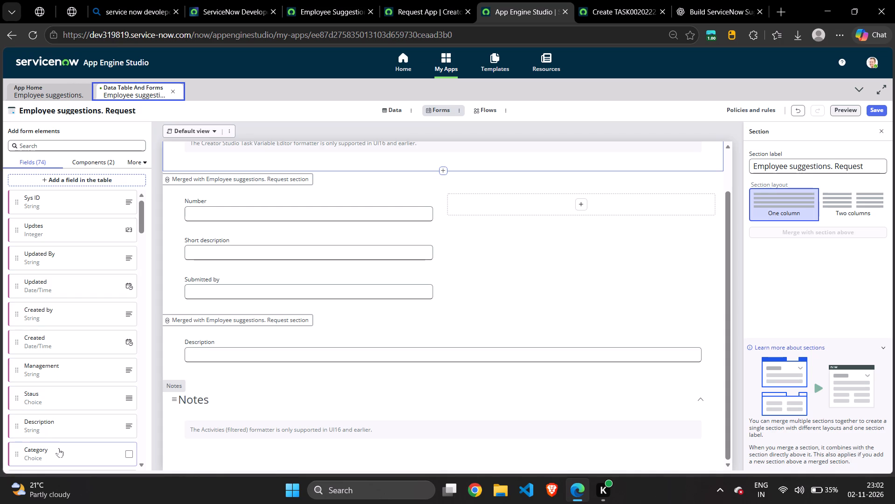
pyautogui.moveTo(59, 448); pyautogui.dragTo(282, 309)
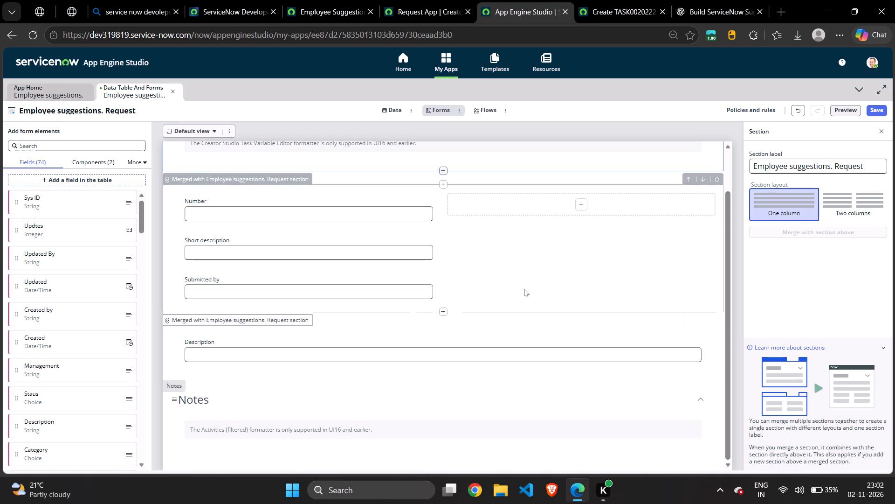
pyautogui.moveTo(63, 456); pyautogui.dragTo(276, 320)
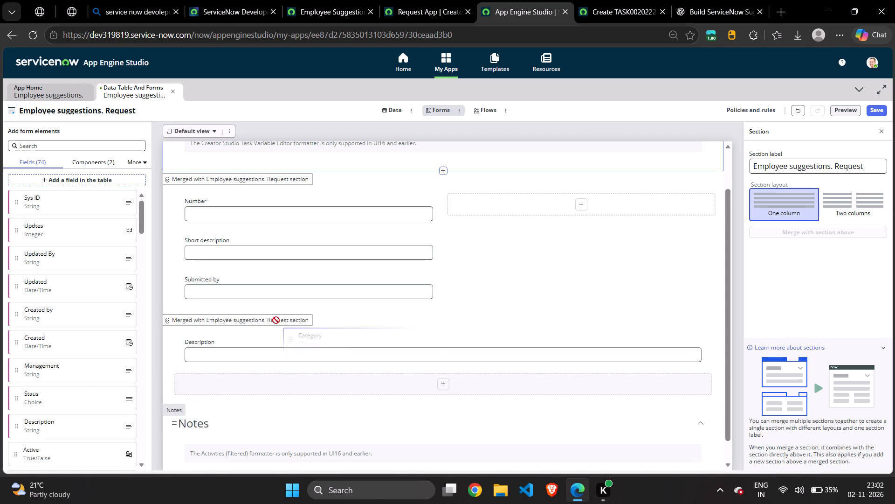
pyautogui.moveTo(276, 320); pyautogui.dragTo(248, 301)
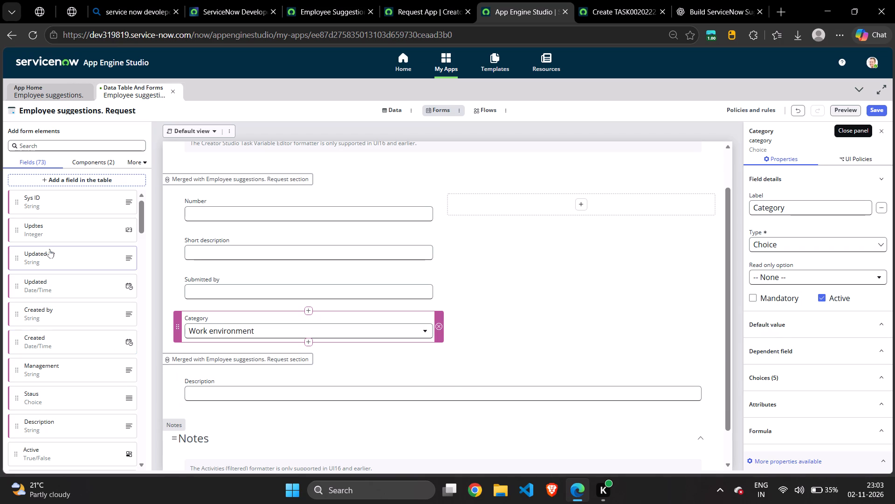
# Place the Staus choice field directly below Category in the default view of the Request form.
pyautogui.moveTo(55, 402); pyautogui.dragTo(330, 357)
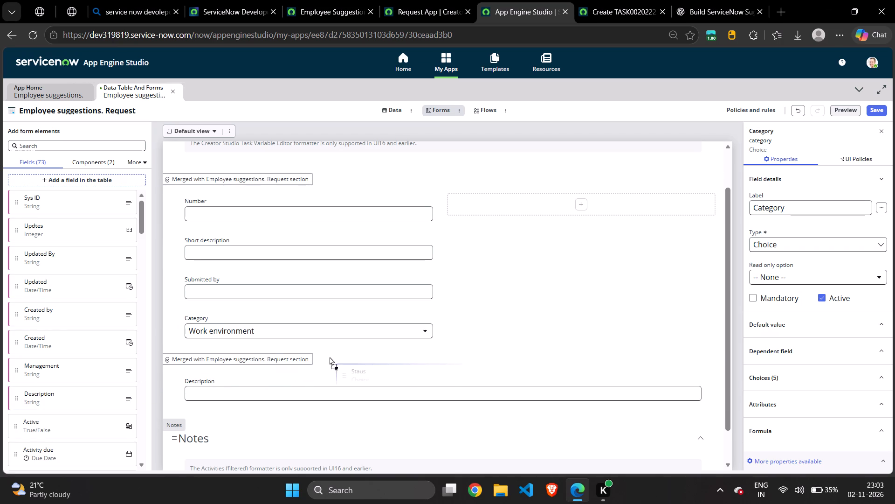
pyautogui.moveTo(330, 357); pyautogui.dragTo(234, 342)
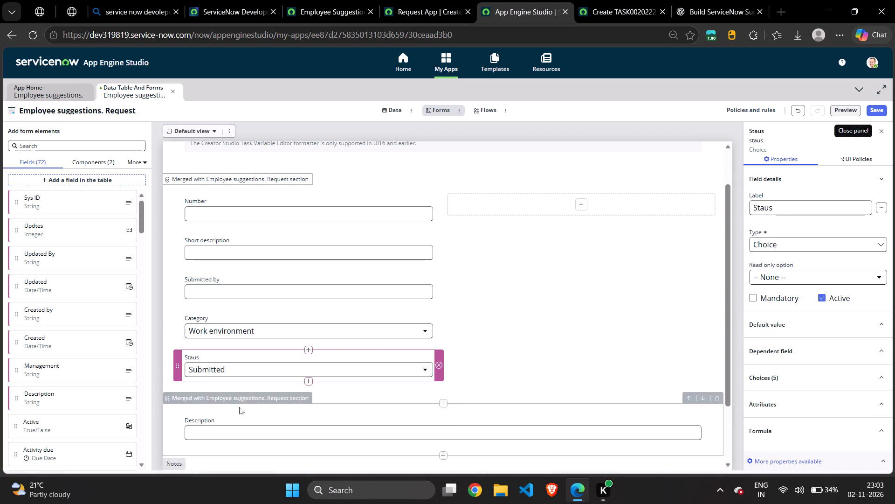
# Place the Management field on the form directly below Staus.
pyautogui.scroll(-2, 24, 369)
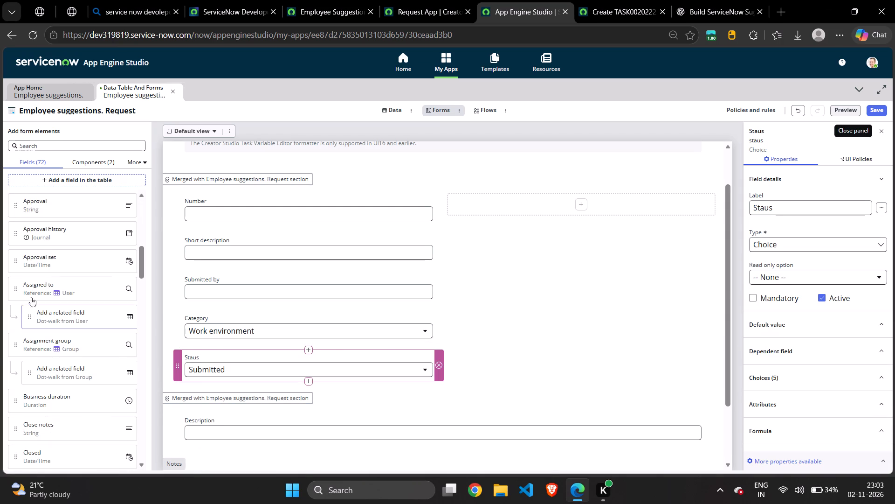
pyautogui.scroll(3, 48, 324)
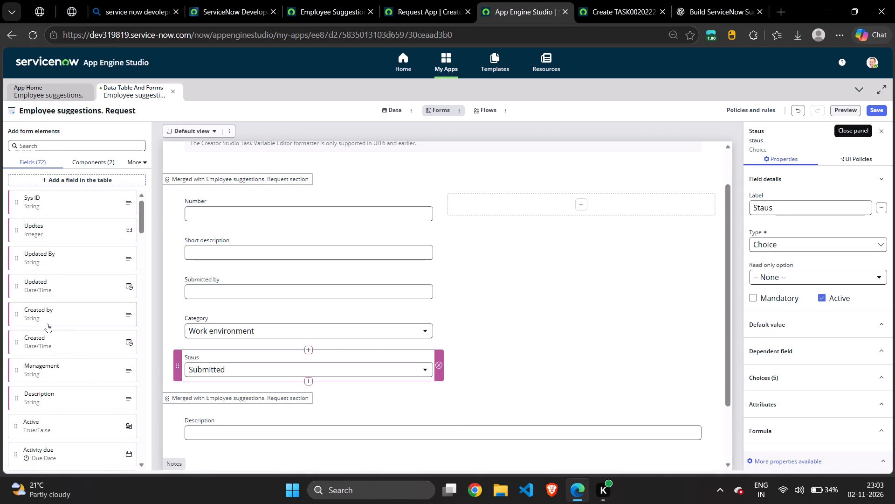
pyautogui.moveTo(76, 368); pyautogui.dragTo(212, 385)
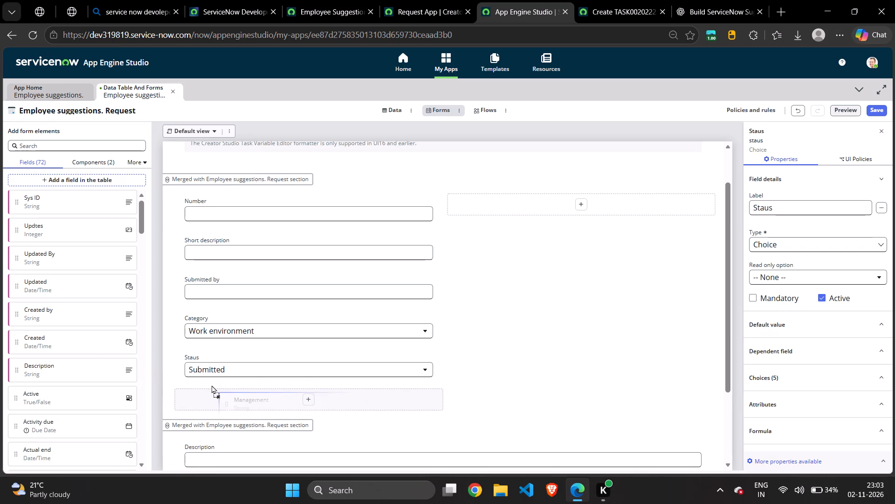
pyautogui.moveTo(212, 385); pyautogui.dragTo(211, 385)
pyautogui.click(523, 361)
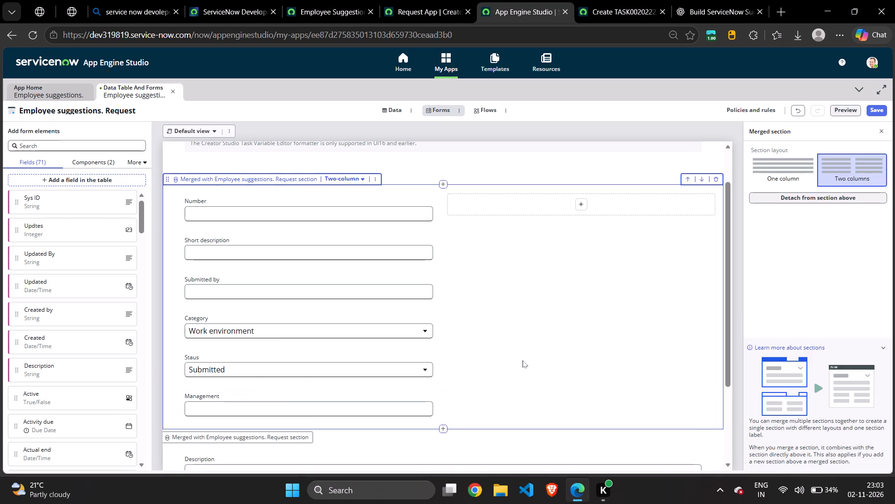
# Move the form's Description field out of the lower merged section to between Category and Staus.
pyautogui.scroll(-2, 523, 359)
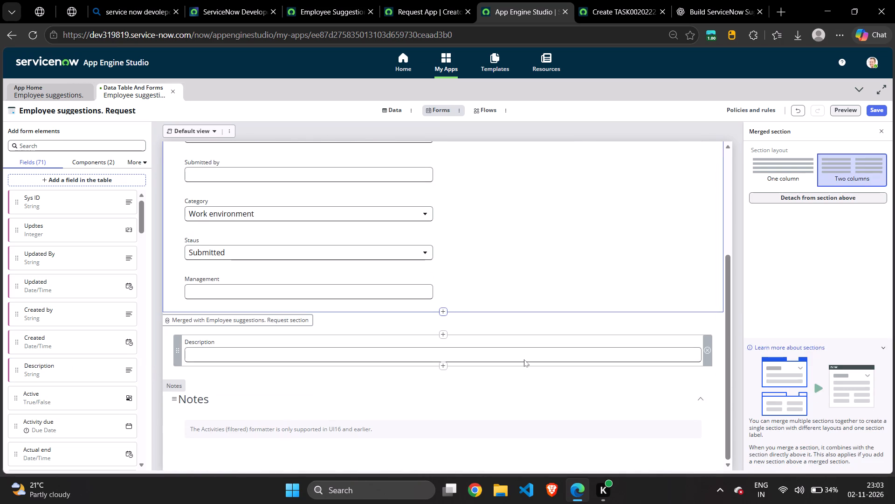
pyautogui.moveTo(277, 350); pyautogui.dragTo(258, 223)
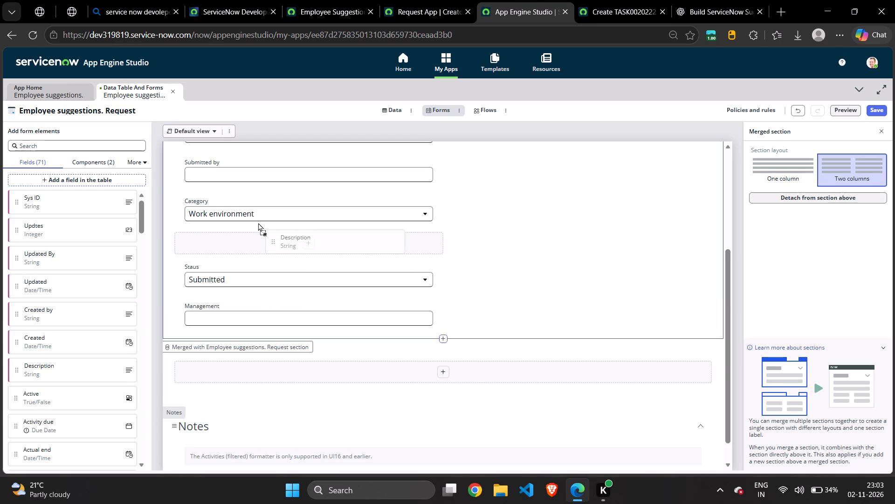
pyautogui.moveTo(258, 223); pyautogui.dragTo(257, 231)
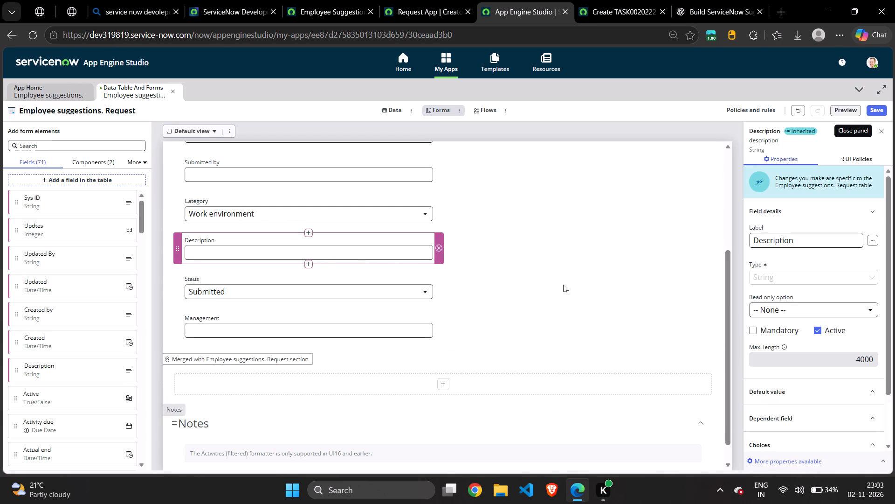
# Delete the Notes section with its Activities (filtered) formatter and the empty merged section below Management.
pyautogui.scroll(-1, 353, 434)
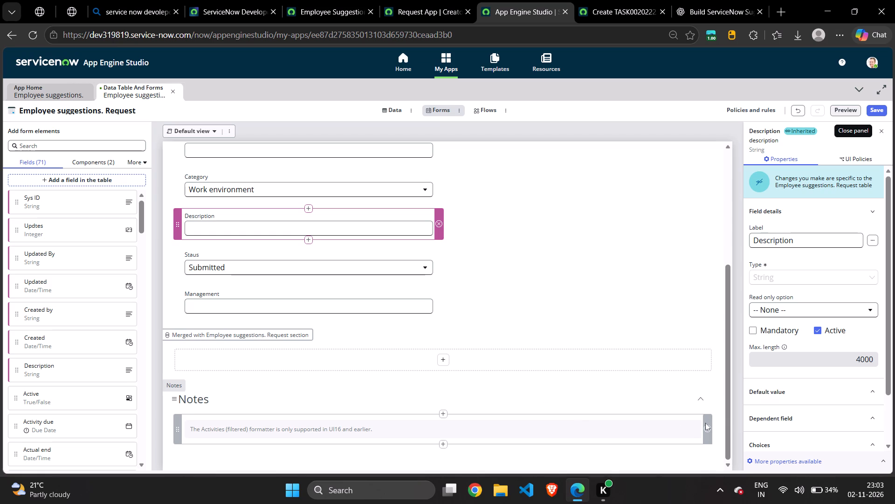
pyautogui.click(709, 431)
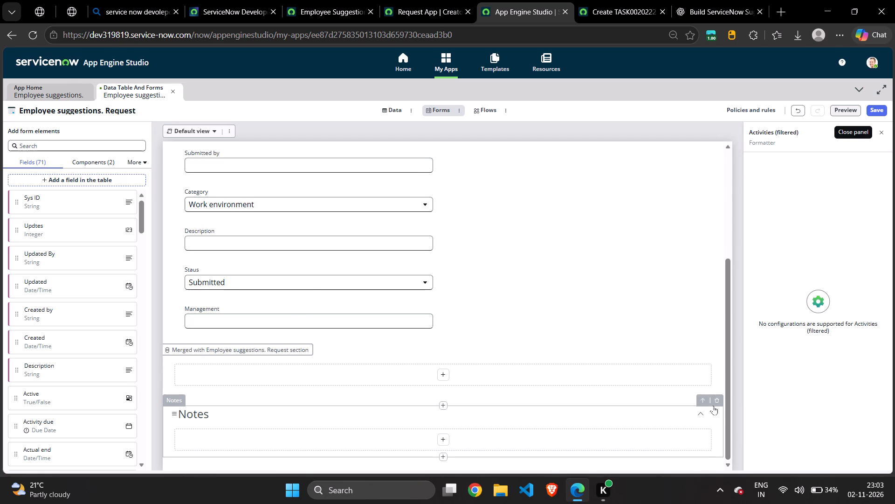
pyautogui.click(715, 401)
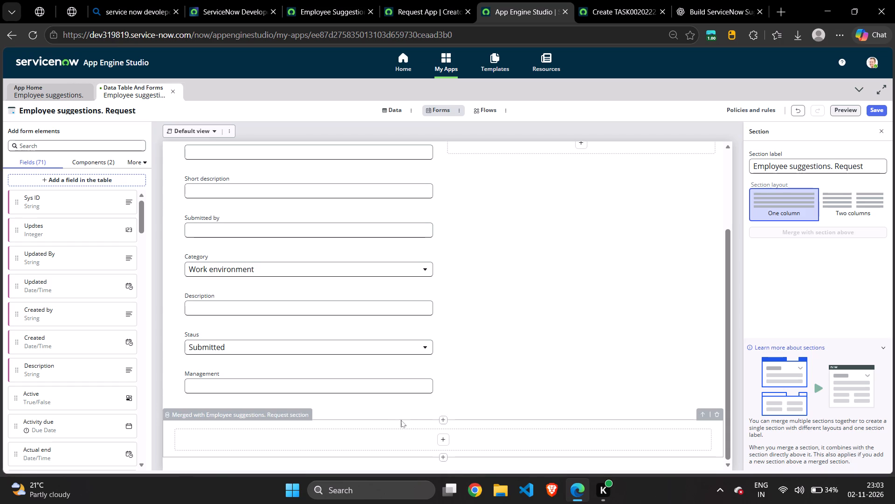
pyautogui.click(716, 416)
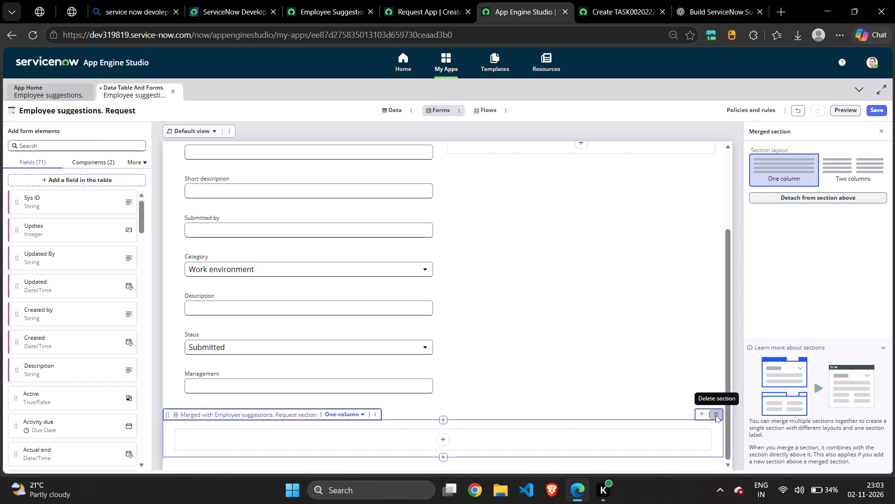
pyautogui.scroll(4, 482, 384)
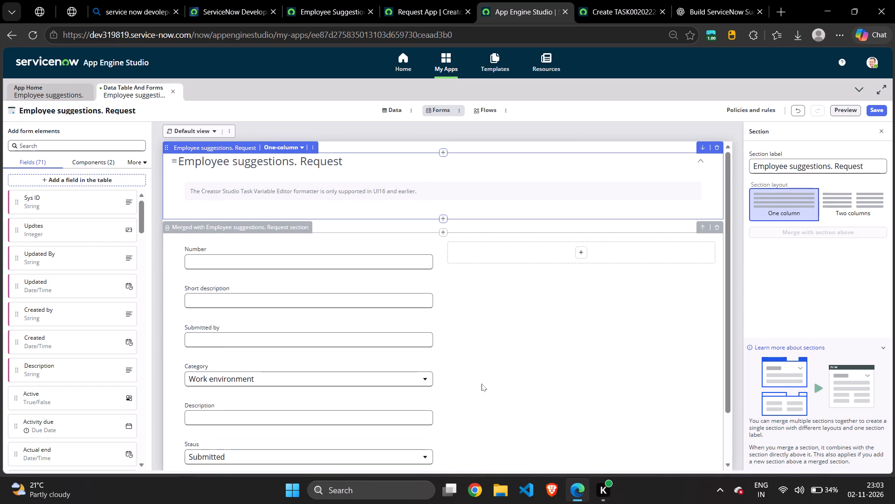
pyautogui.scroll(-3, 482, 384)
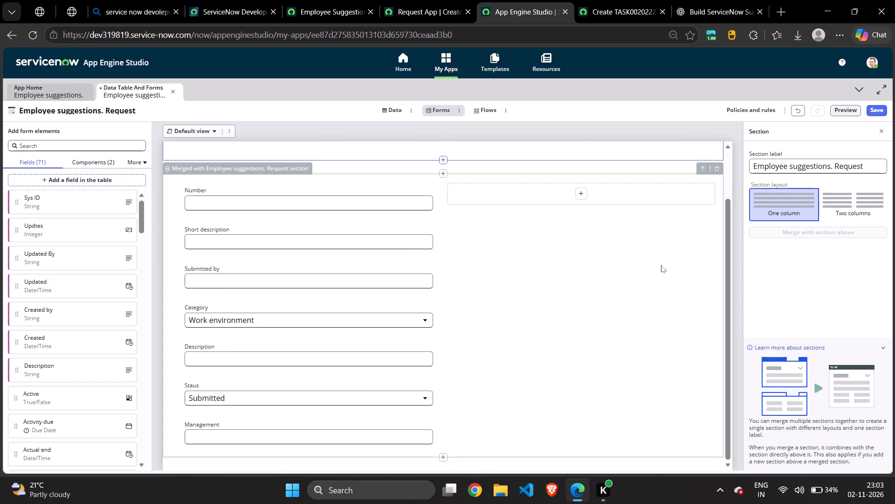
# Save the rearranged Request form layout.
pyautogui.click(878, 108)
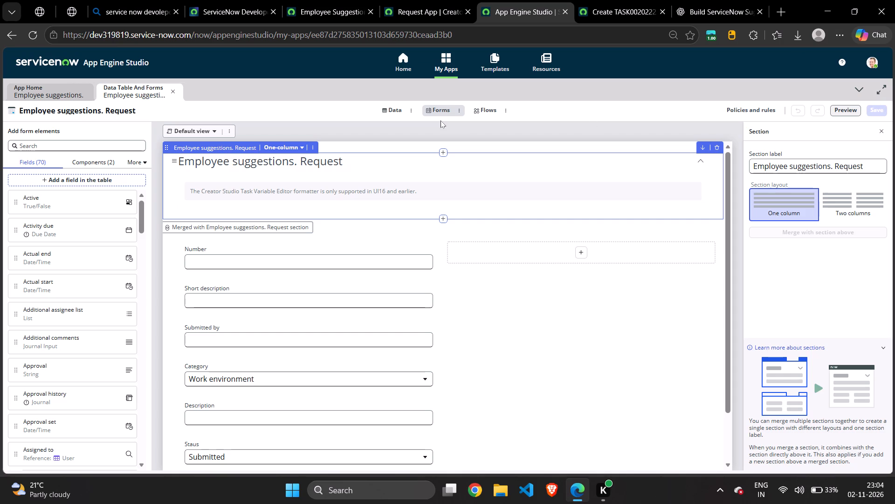
# Preview the Request table from the app home, examine the form for a new record, and return to the app home.
pyautogui.click(31, 90)
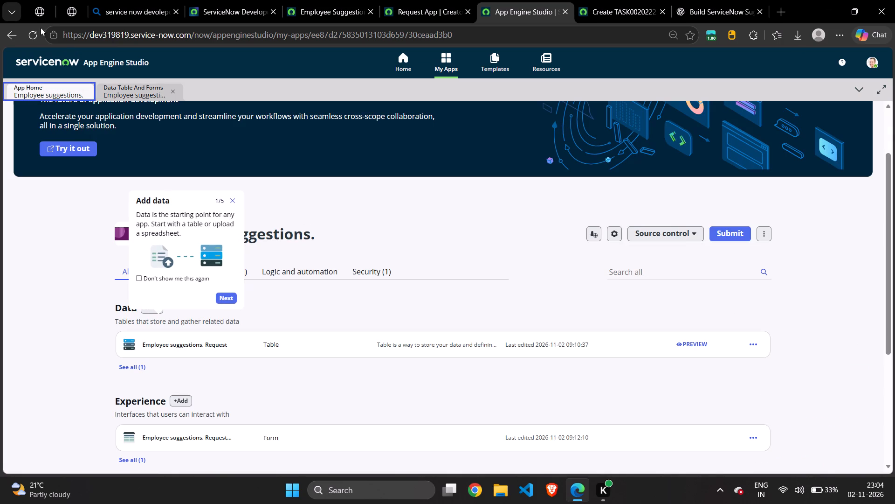
pyautogui.click(33, 39)
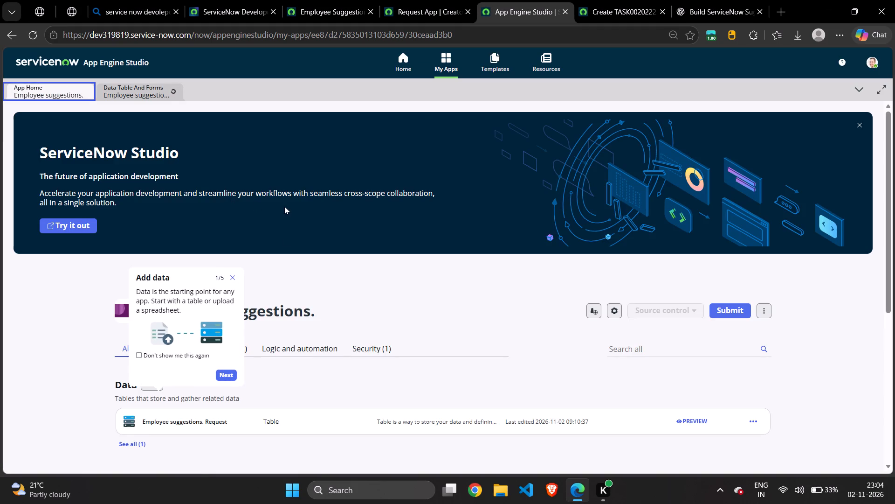
pyautogui.click(229, 276)
pyautogui.scroll(-1, 347, 271)
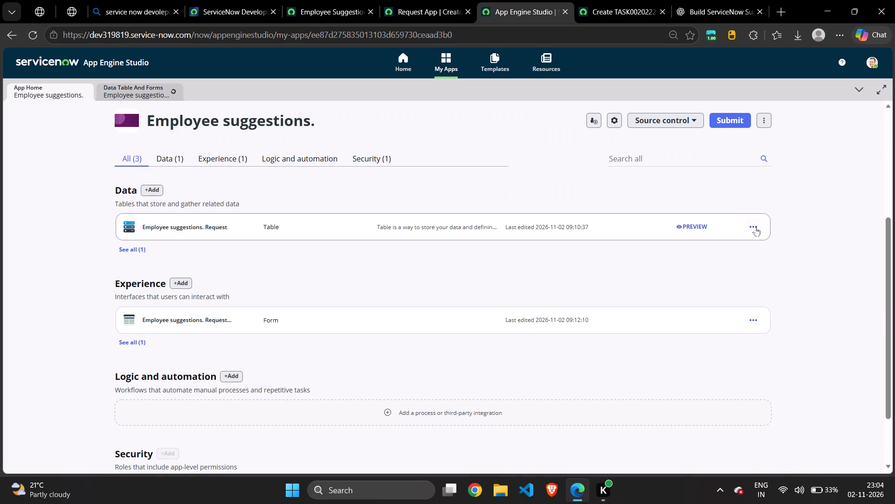
pyautogui.click(691, 224)
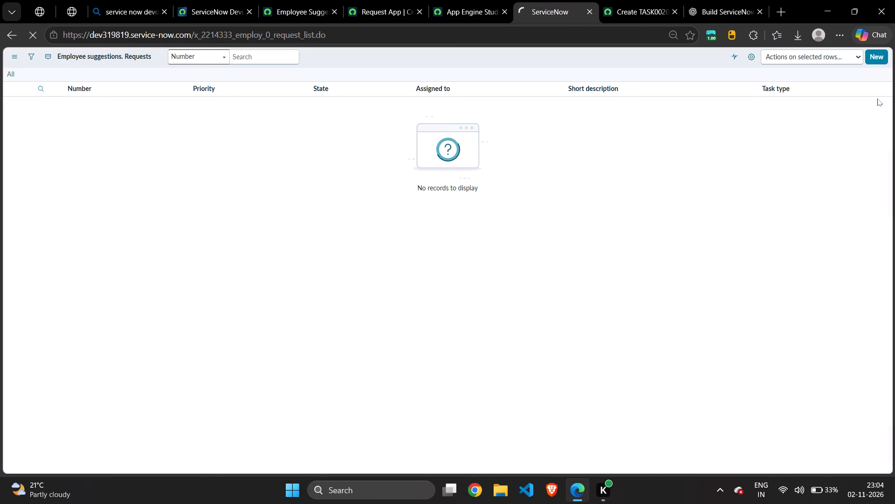
pyautogui.click(874, 59)
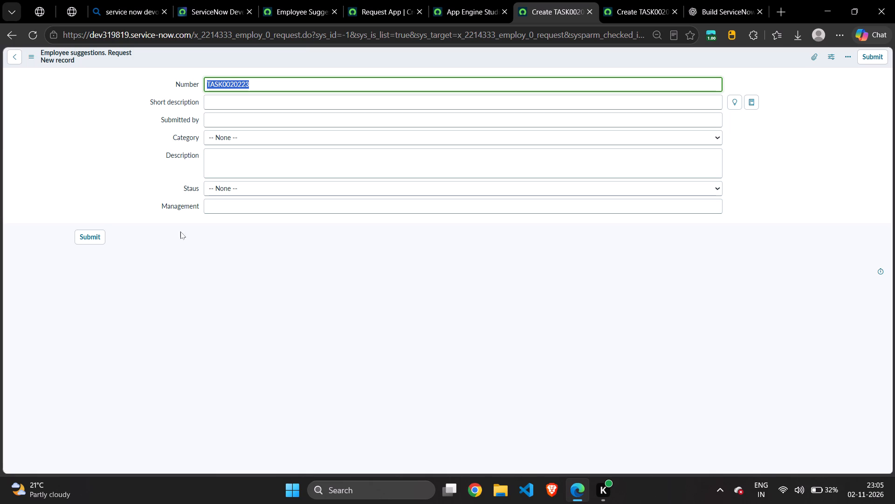
pyautogui.click(5, 42)
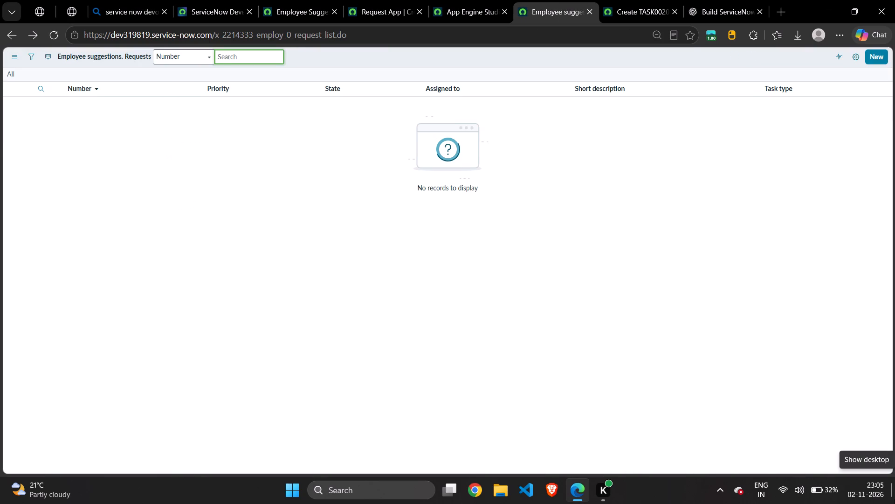
pyautogui.click(16, 33)
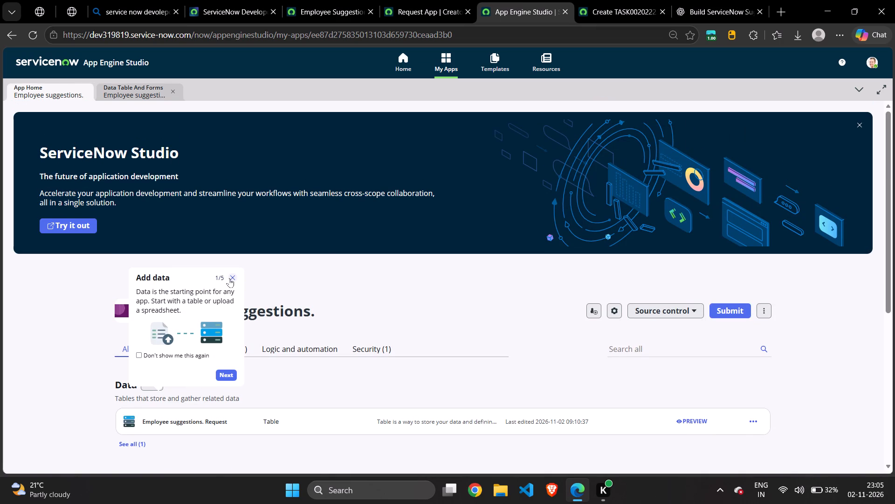
# Start adding a blank table to the Employee suggestions. app, choosing to create a new table rather than one from an extensible table.
pyautogui.click(229, 278)
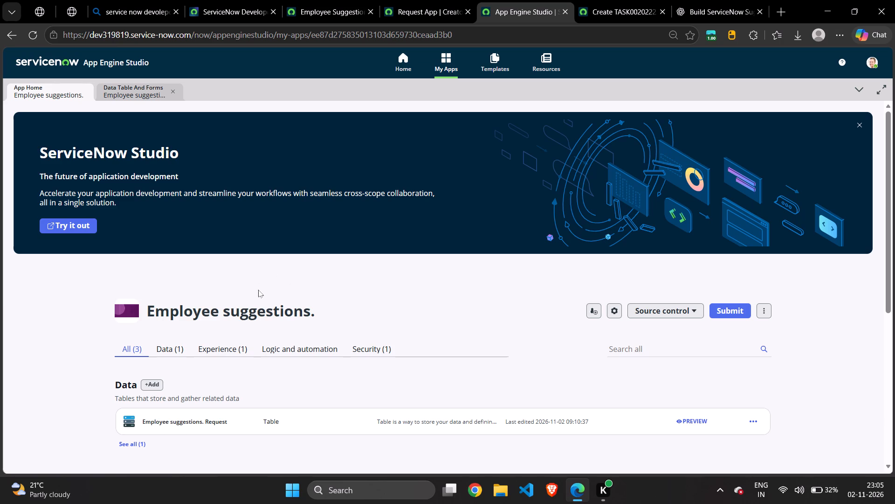
pyautogui.click(174, 349)
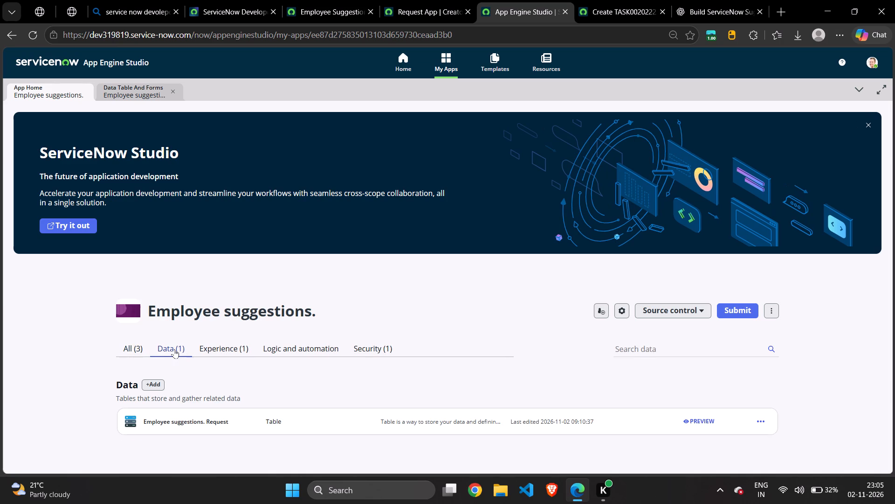
pyautogui.click(174, 349)
pyautogui.click(153, 379)
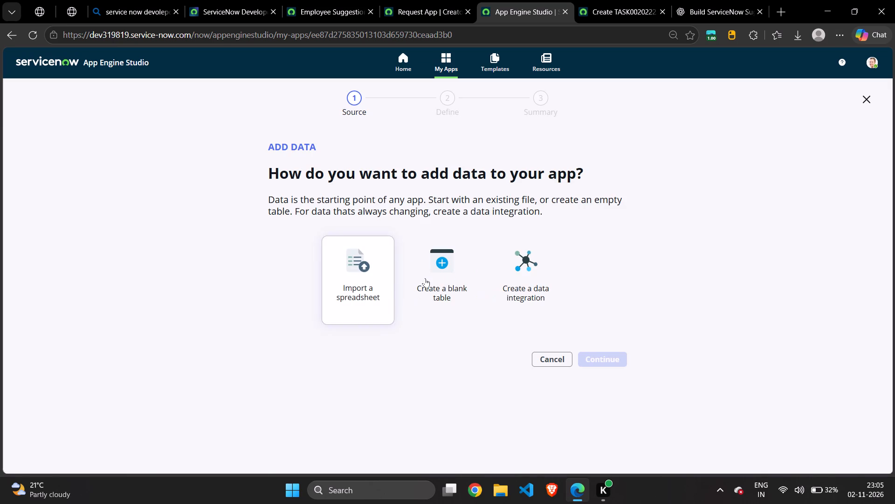
pyautogui.click(436, 283)
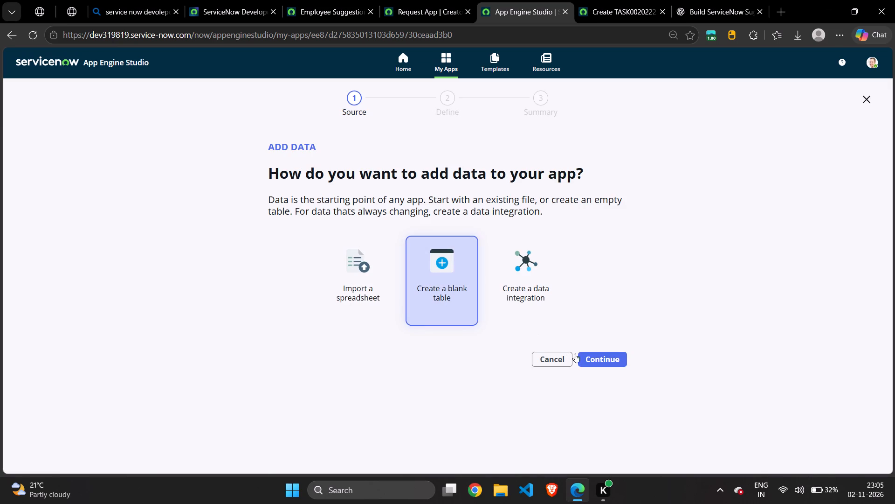
pyautogui.click(590, 360)
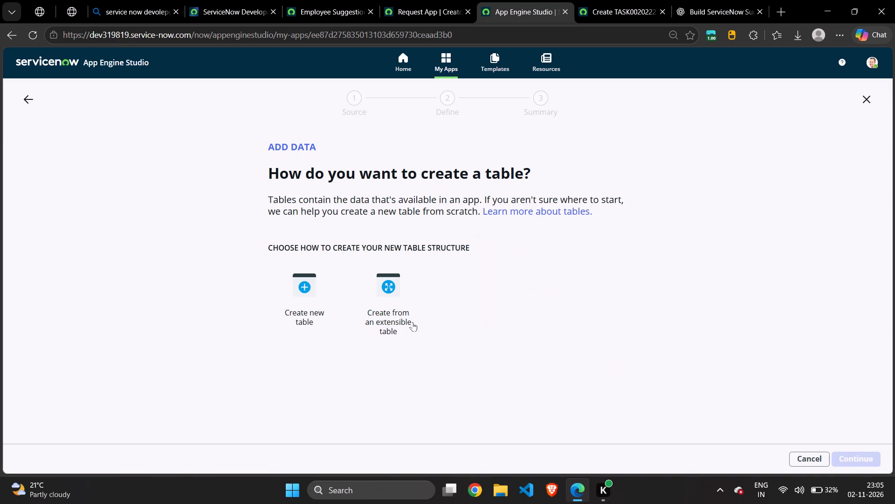
pyautogui.click(306, 322)
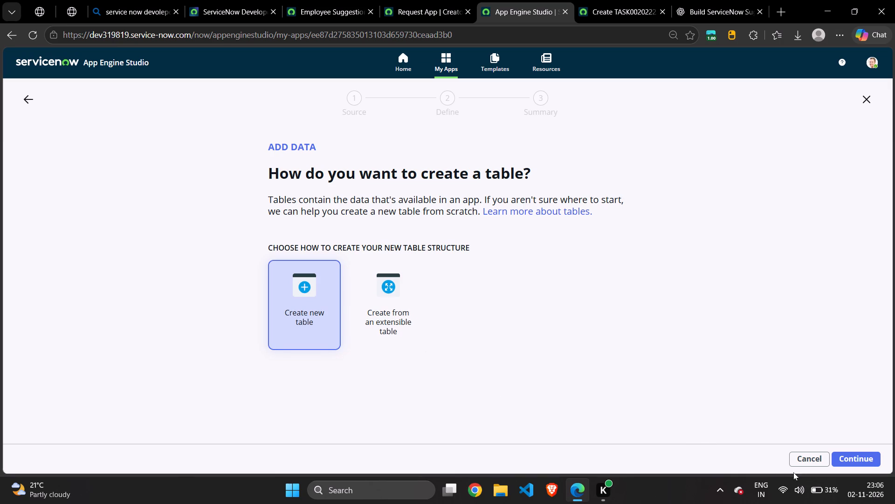
pyautogui.click(847, 455)
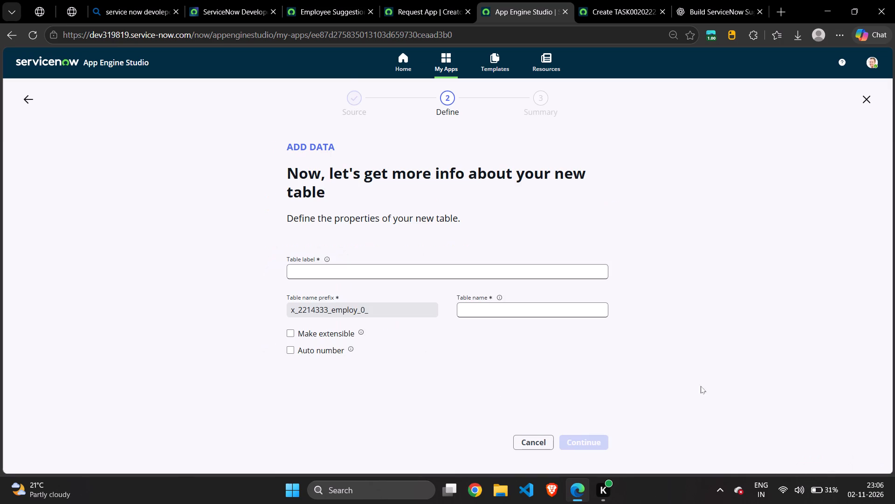
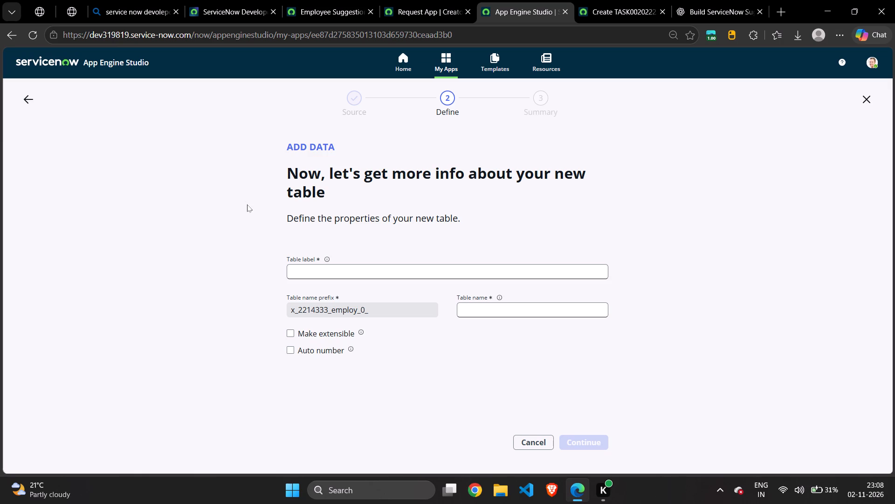
# Leave the unfinished new-table setup without saving and reopen the Employee suggestions. app.
pyautogui.click(401, 67)
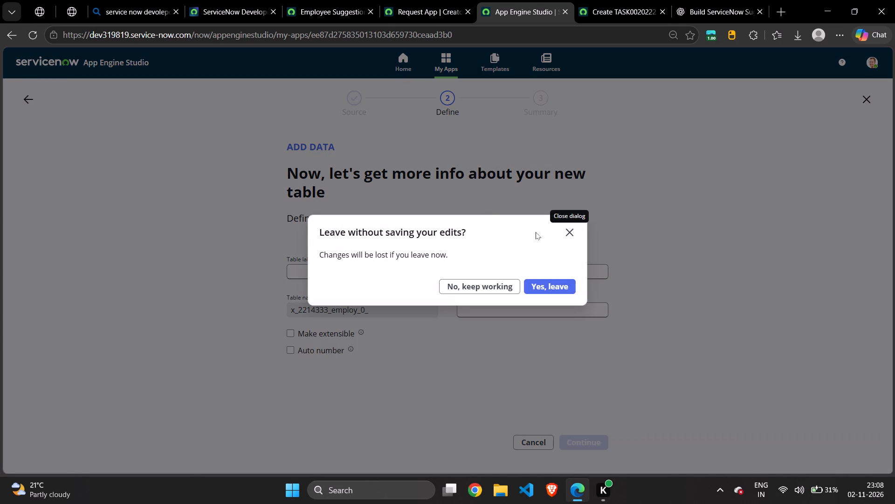
pyautogui.click(563, 287)
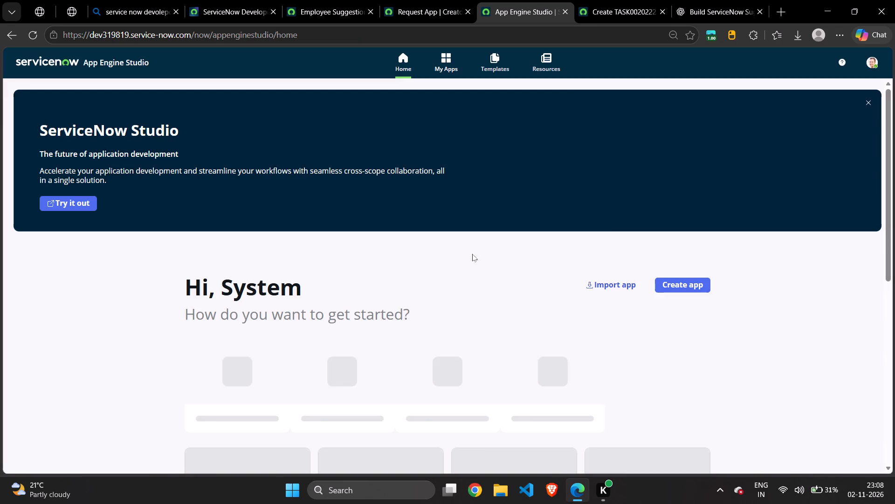
pyautogui.scroll(-1, 279, 240)
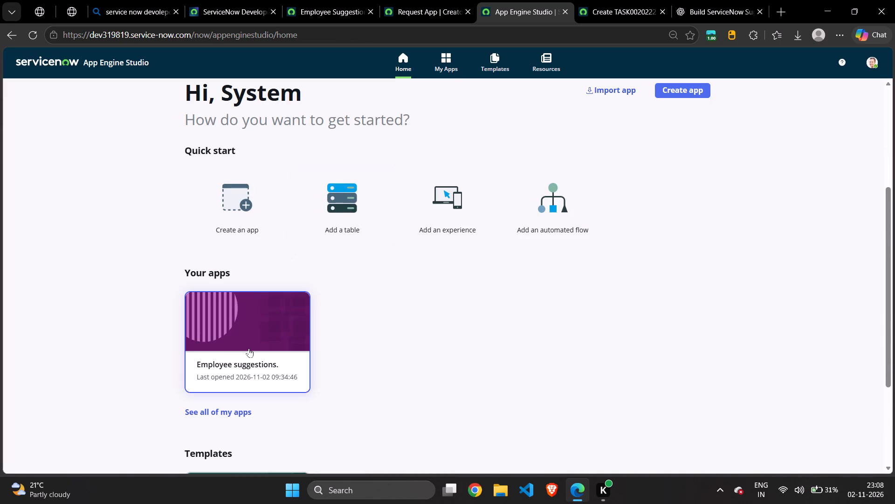
pyautogui.click(249, 348)
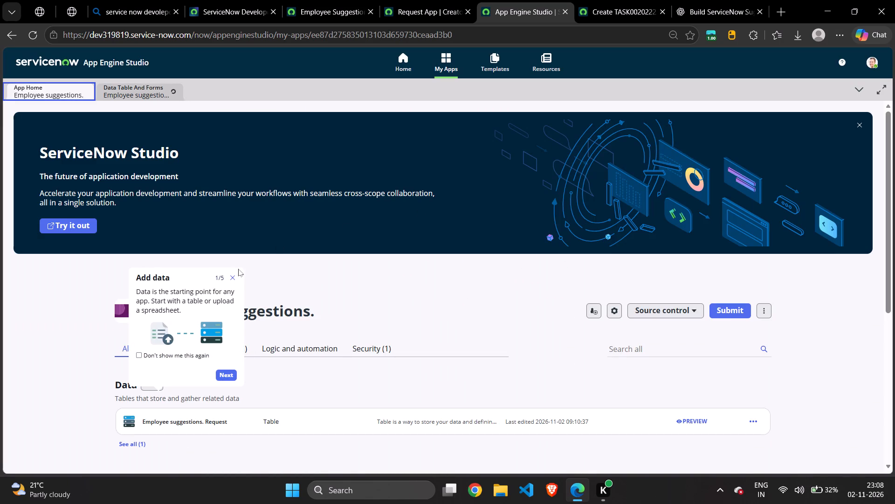
# Open the Employee suggestions. Request table for editing from the app home and go to its flows.
pyautogui.click(232, 278)
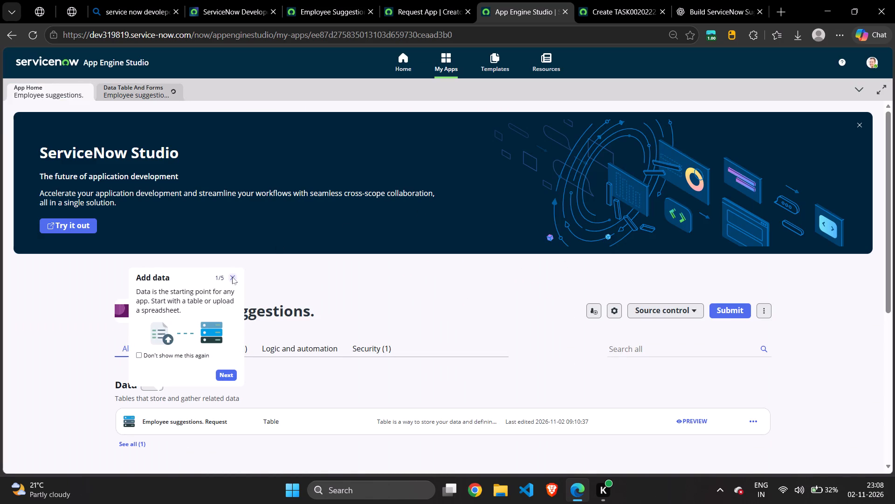
pyautogui.scroll(-2, 487, 280)
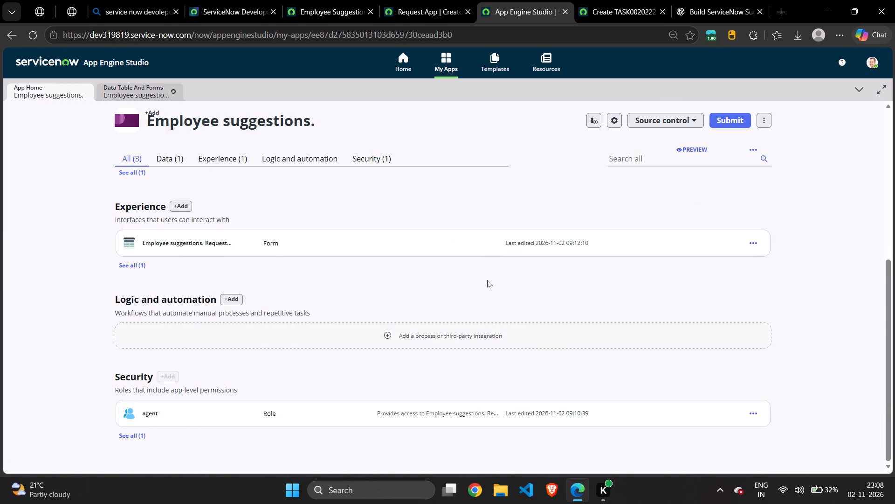
pyautogui.scroll(1, 487, 280)
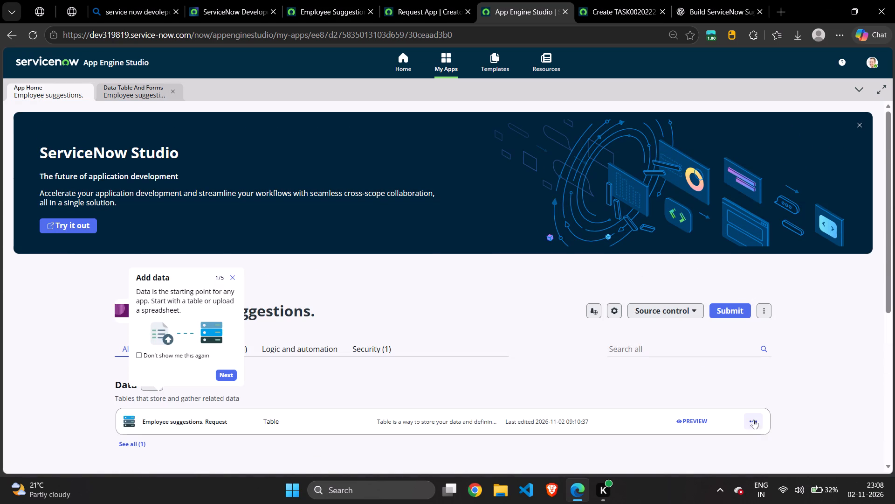
pyautogui.click(754, 418)
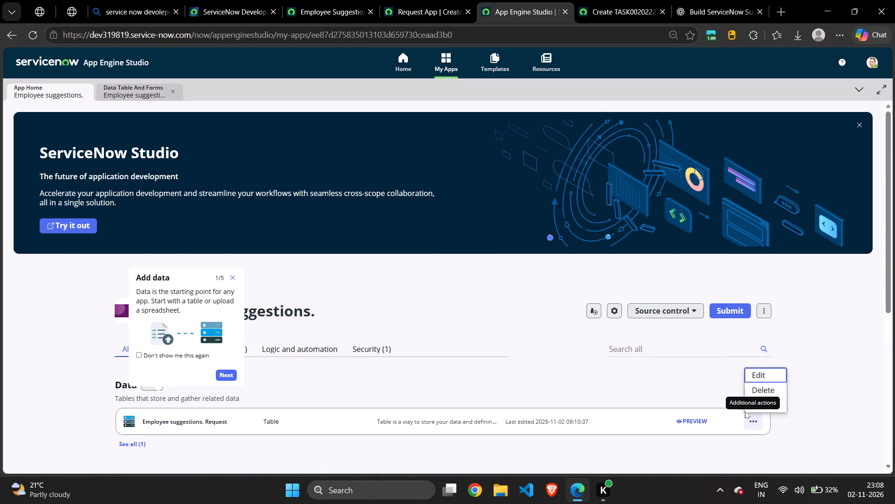
pyautogui.click(772, 373)
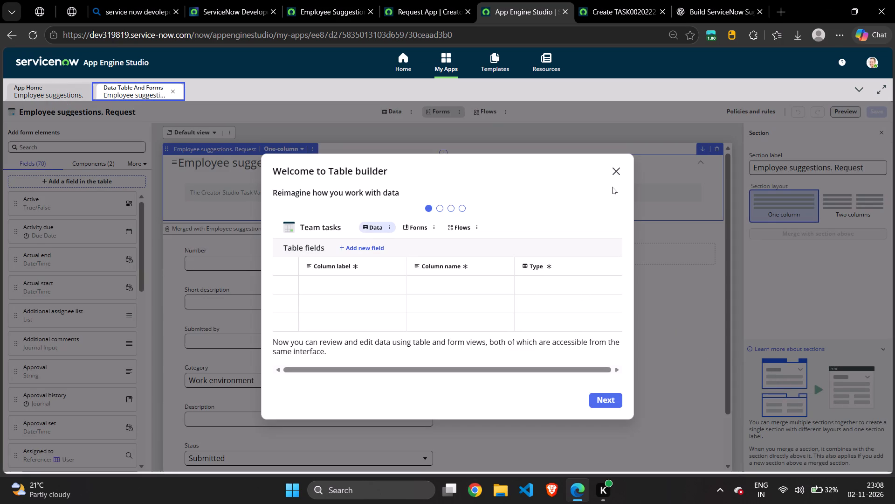
pyautogui.click(616, 173)
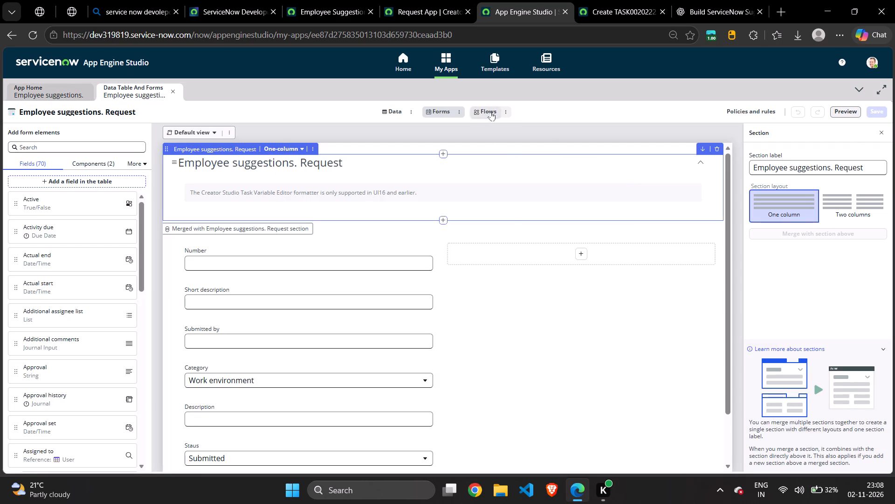
pyautogui.click(488, 112)
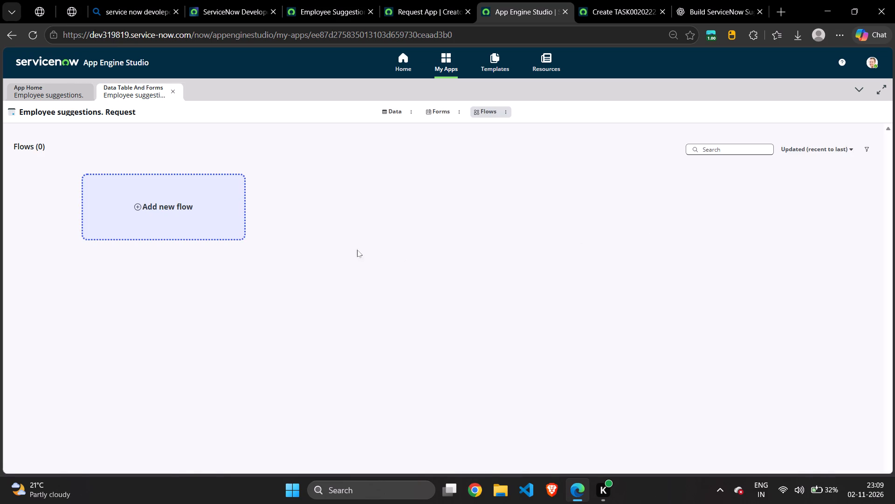
# Start a new flow for the Request table named Employee Suggestion Approval, leaving the description and advanced options unchanged.
pyautogui.click(191, 210)
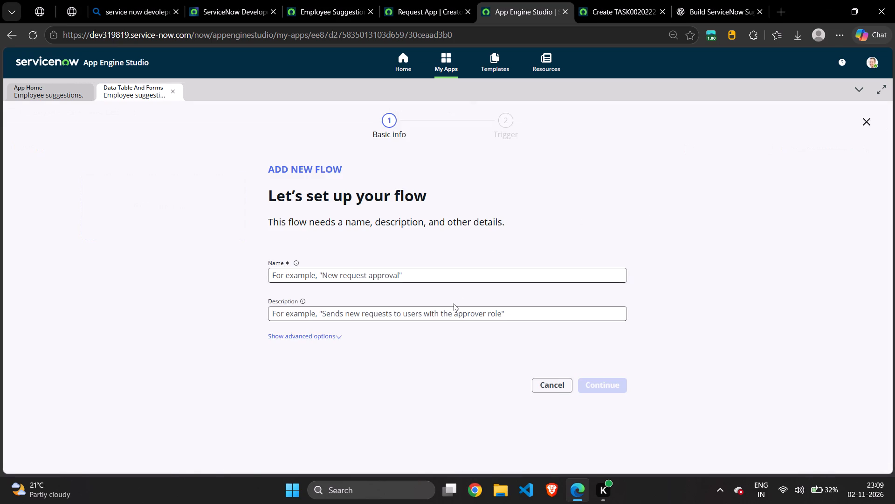
pyautogui.click(480, 278)
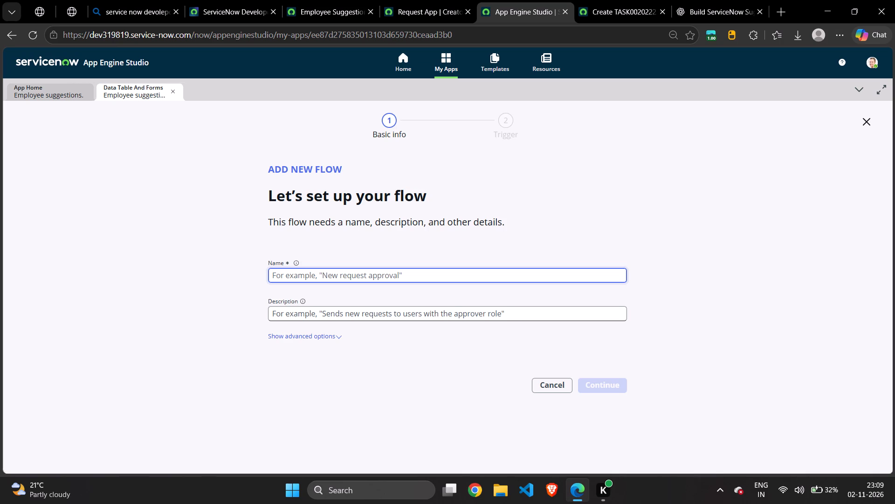
pyautogui.press('e')
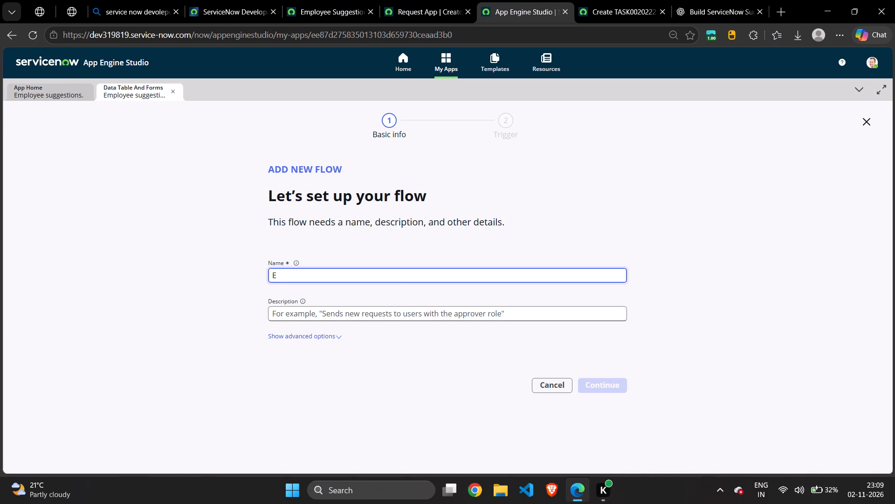
pyautogui.write('mp')
pyautogui.write('lo')
pyautogui.write('ye')
pyautogui.press('e')
pyautogui.press('space')
pyautogui.press('s')
pyautogui.press('u')
pyautogui.write('gg')
pyautogui.write('estion')
pyautogui.press('space')
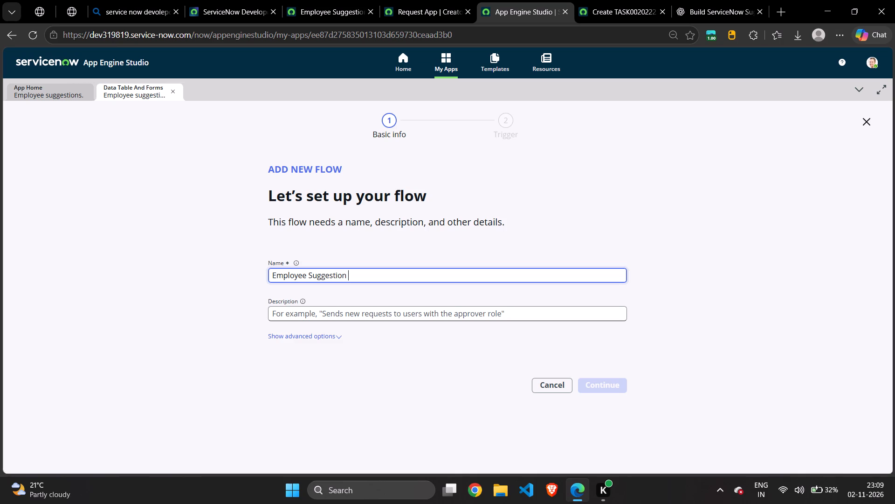
pyautogui.press('a')
pyautogui.write('pprov')
pyautogui.write('al')
pyautogui.click(607, 339)
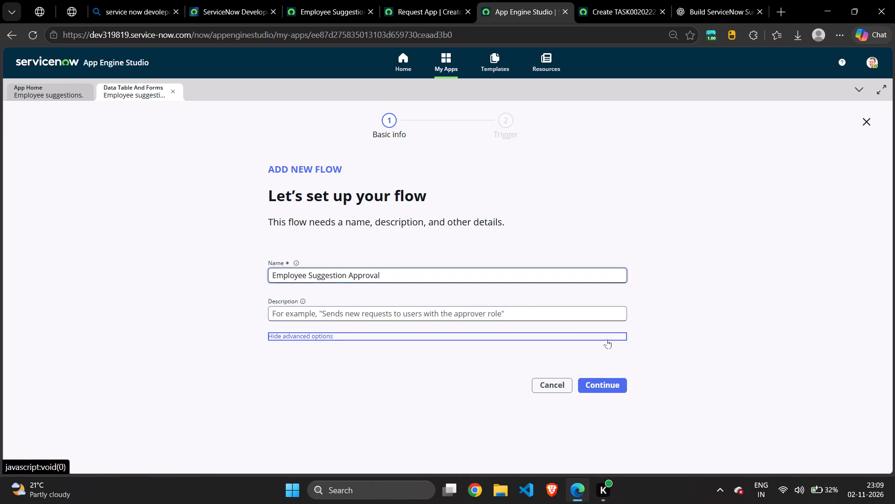
pyautogui.click(586, 315)
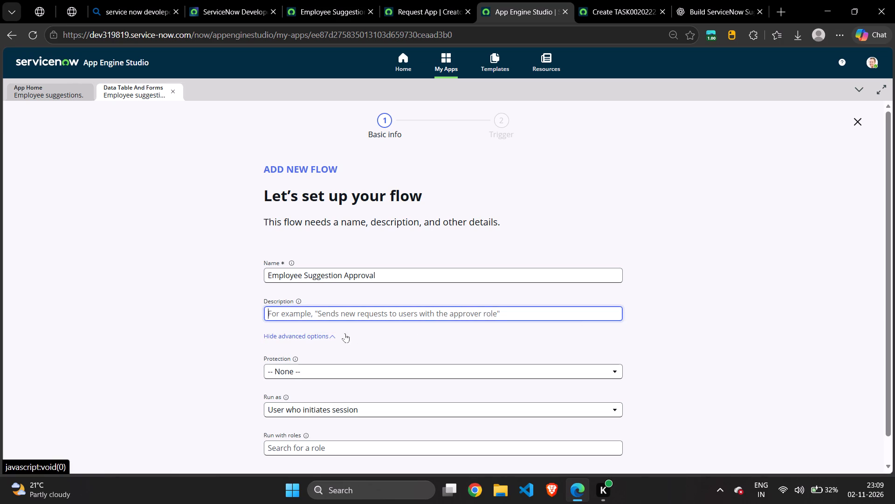
pyautogui.click(334, 333)
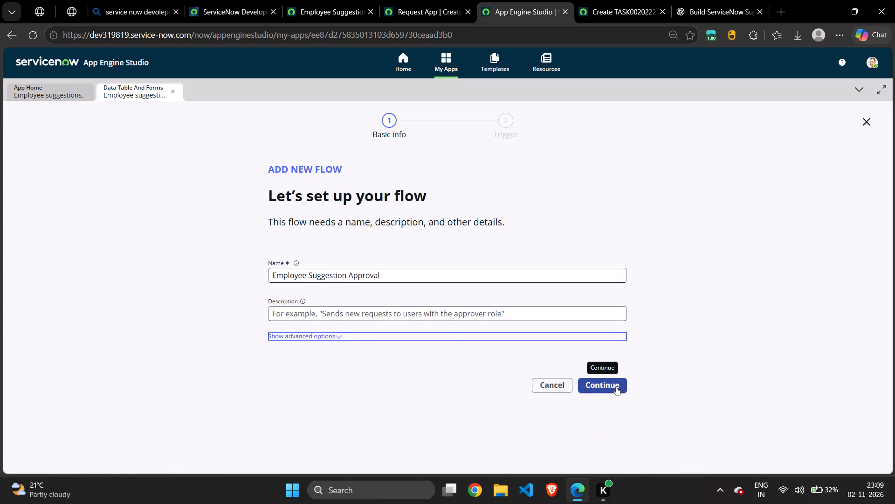
pyautogui.click(616, 386)
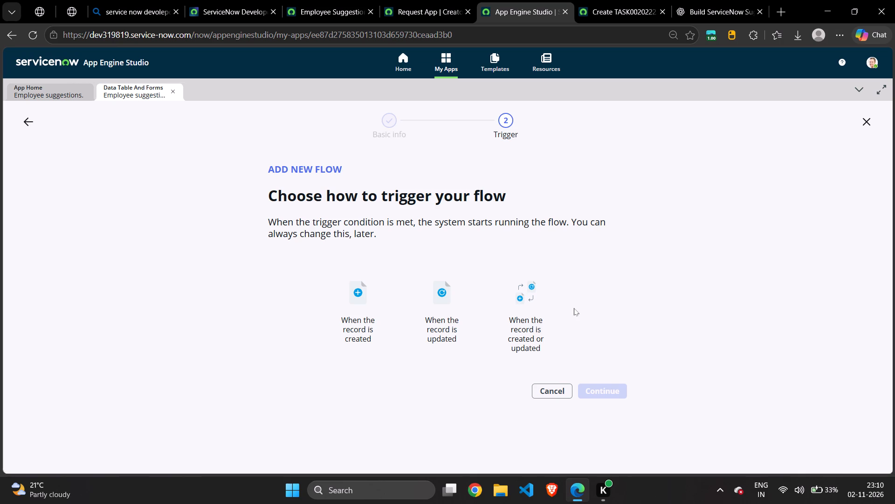
# Set the flow to trigger when the record is created and add it to the app.
pyautogui.click(373, 314)
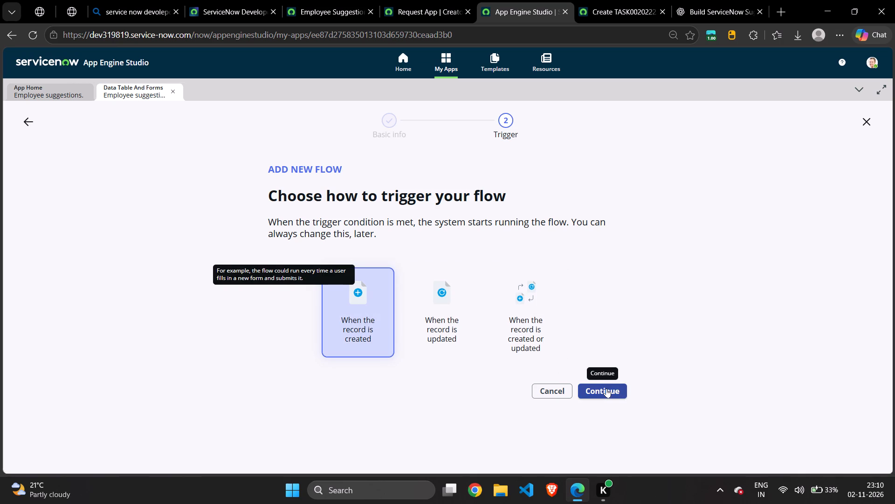
pyautogui.click(606, 388)
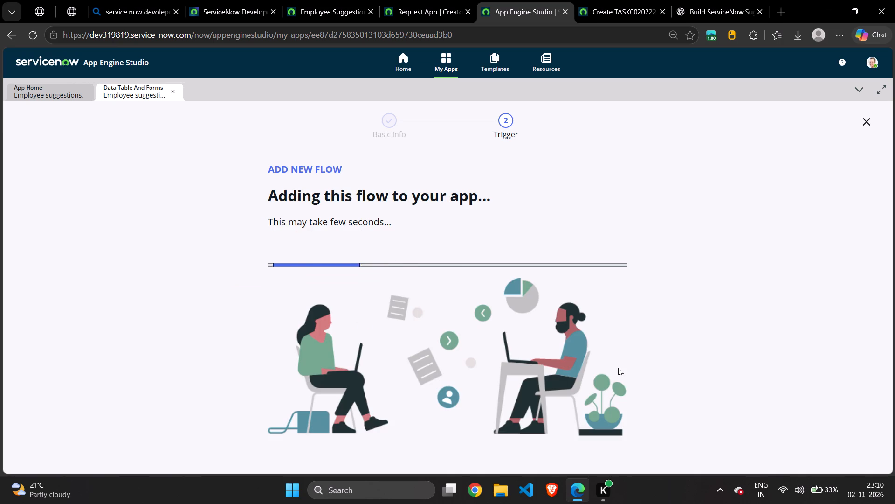
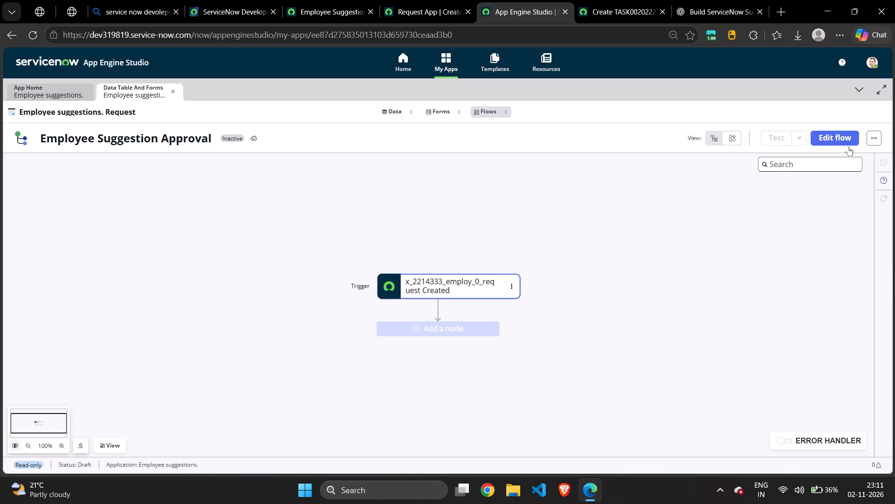
# Open the Employee Suggestion Approval flow for editing and try to activate it.
pyautogui.click(833, 142)
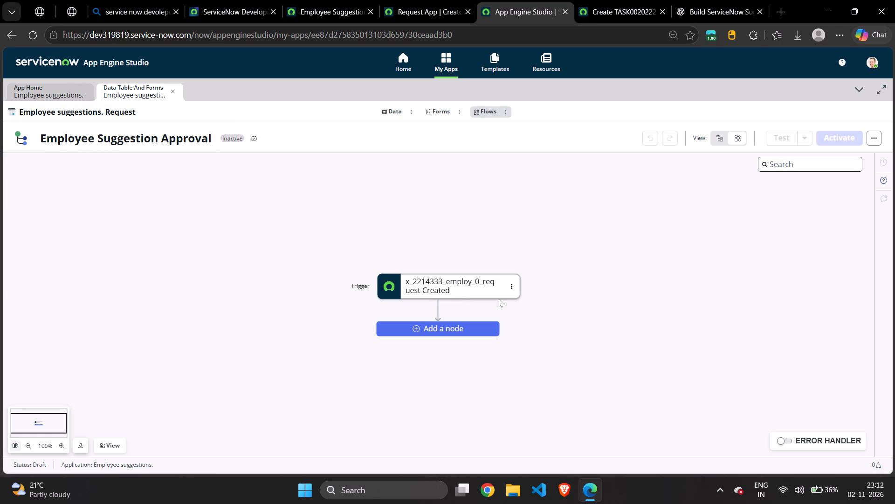
pyautogui.scroll(-3, 755, 376)
pyautogui.scroll(3, 755, 376)
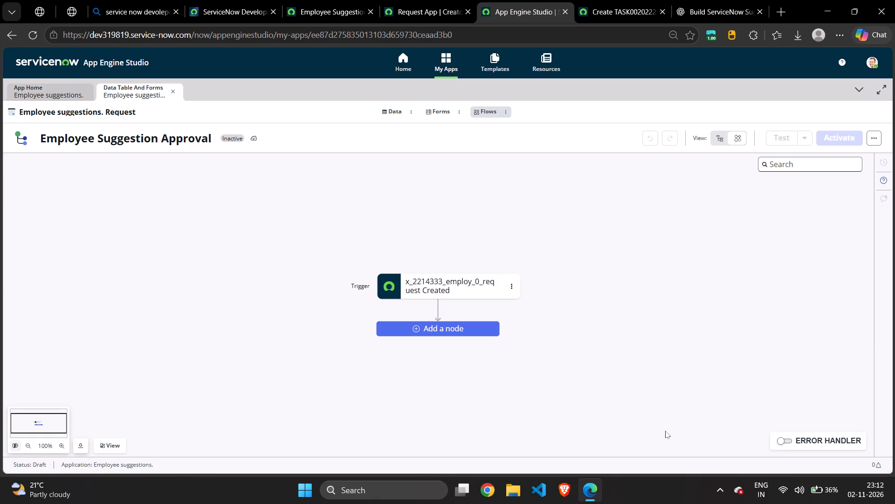
pyautogui.click(845, 136)
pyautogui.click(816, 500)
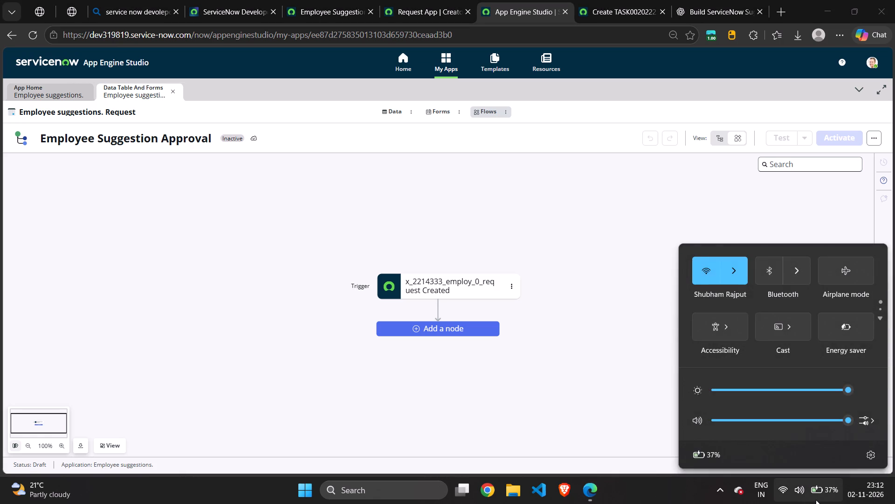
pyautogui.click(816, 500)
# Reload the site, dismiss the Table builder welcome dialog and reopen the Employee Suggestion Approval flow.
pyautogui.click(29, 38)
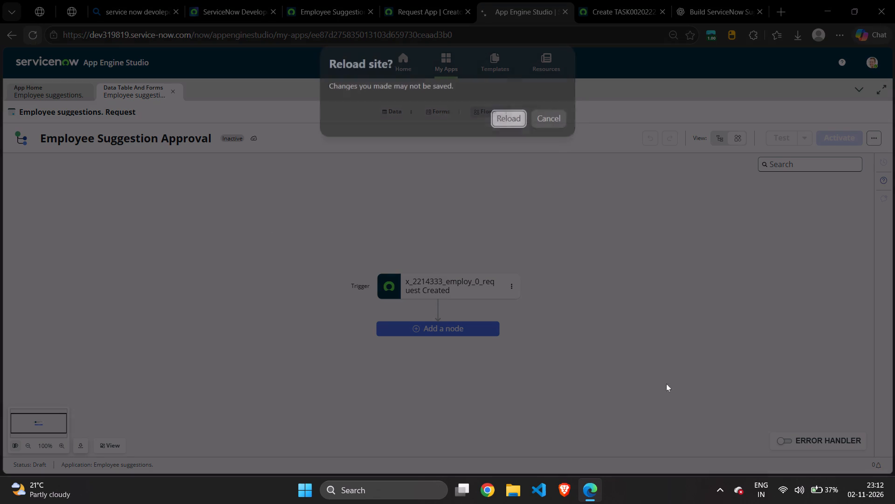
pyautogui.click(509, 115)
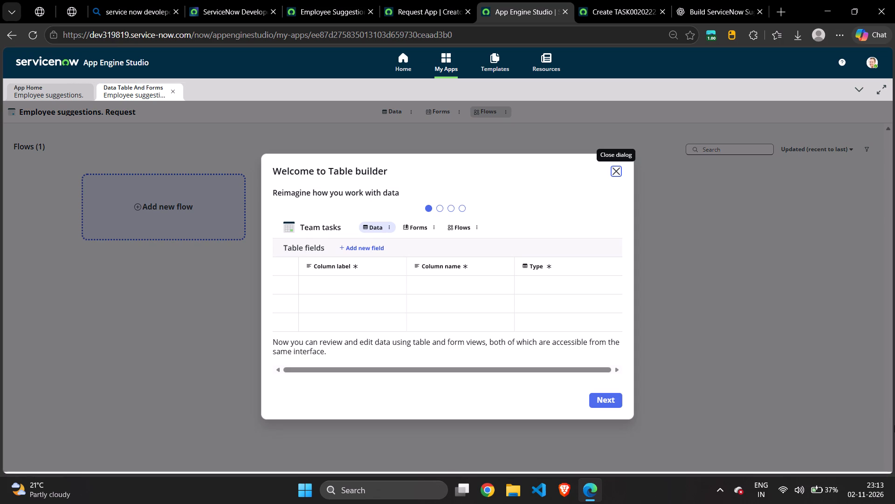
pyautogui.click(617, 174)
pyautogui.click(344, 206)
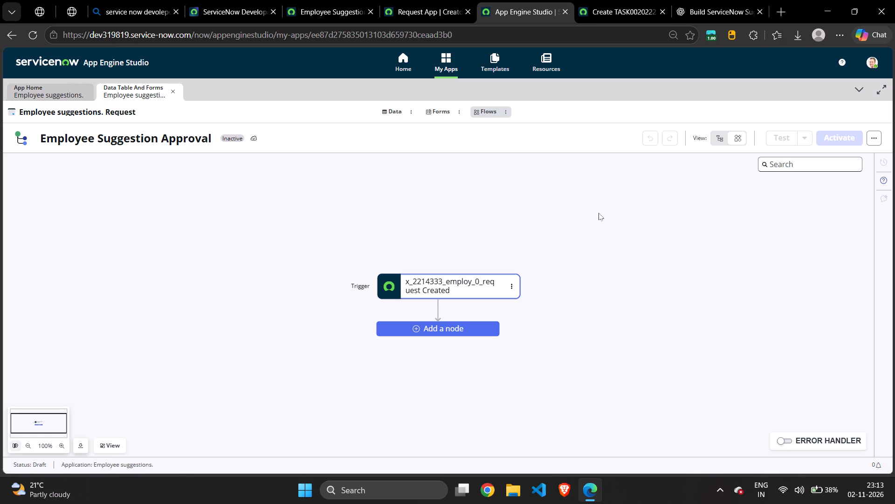
# Add the ServiceNow Core action Ask For Approval to the flow after the record-created trigger.
pyautogui.click(439, 335)
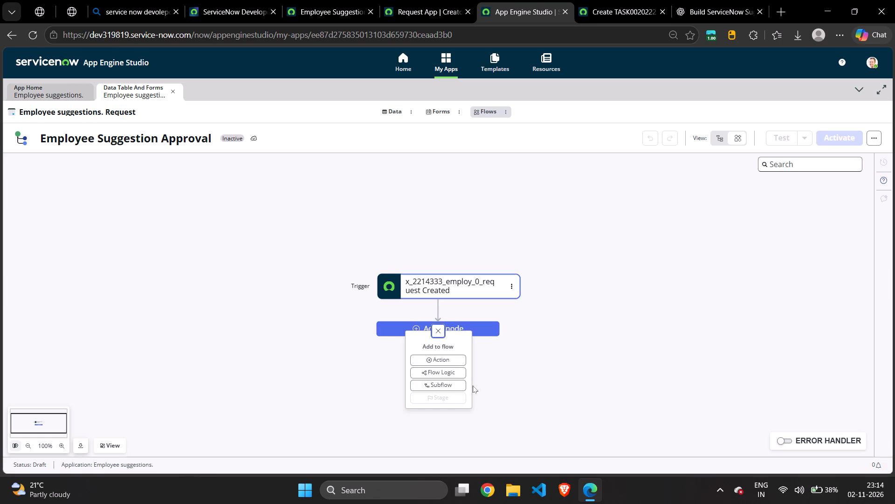
pyautogui.click(453, 357)
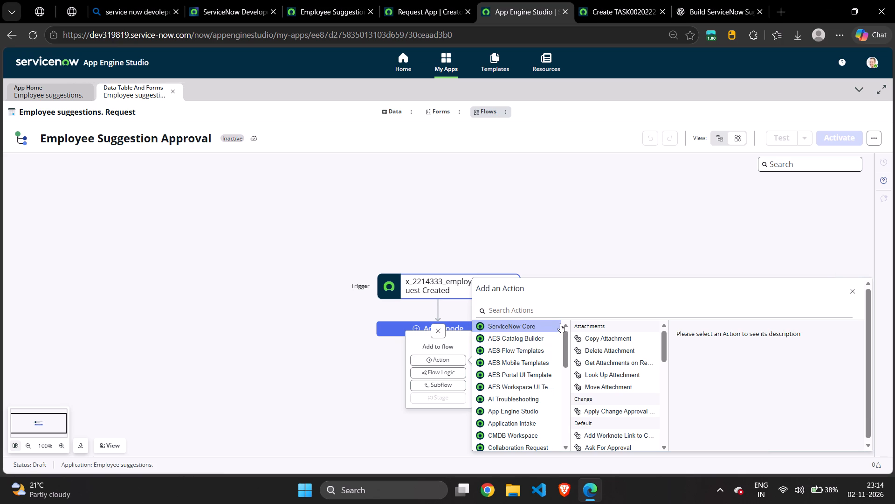
pyautogui.click(570, 307)
pyautogui.press('a')
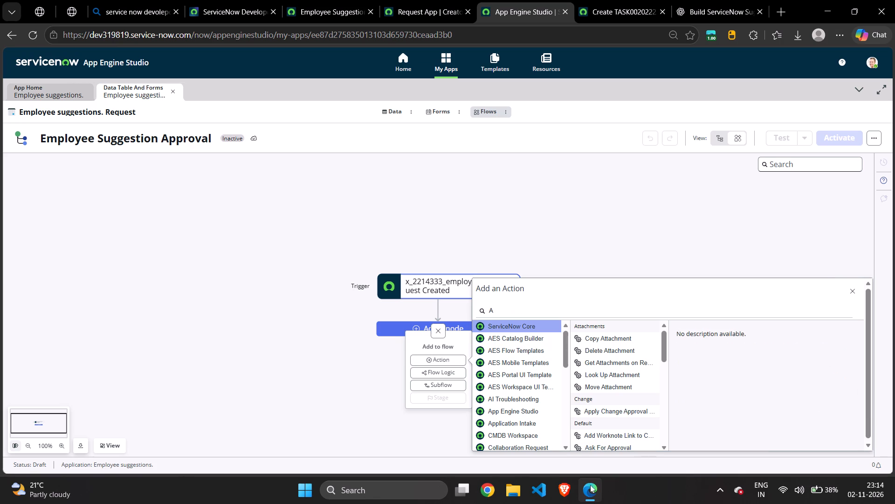
pyautogui.click(616, 448)
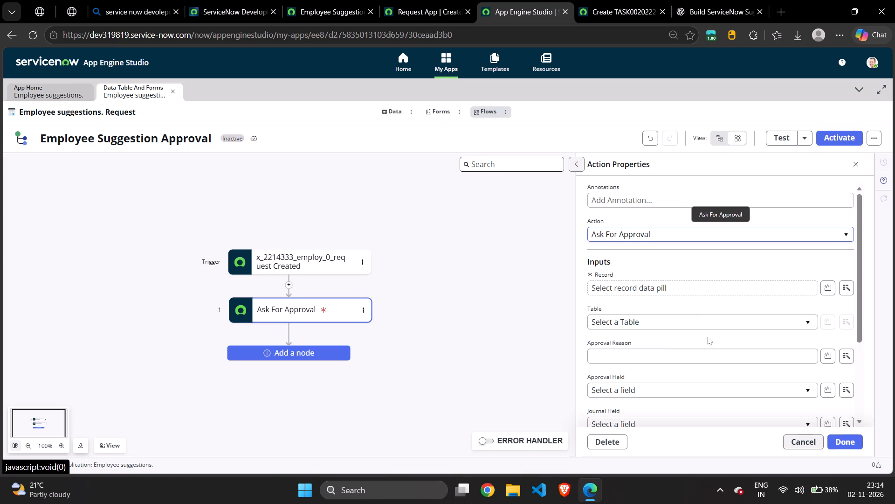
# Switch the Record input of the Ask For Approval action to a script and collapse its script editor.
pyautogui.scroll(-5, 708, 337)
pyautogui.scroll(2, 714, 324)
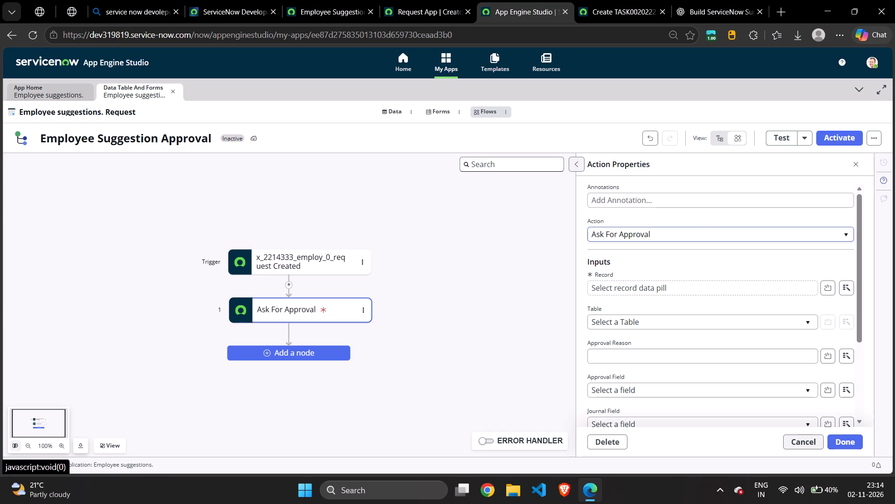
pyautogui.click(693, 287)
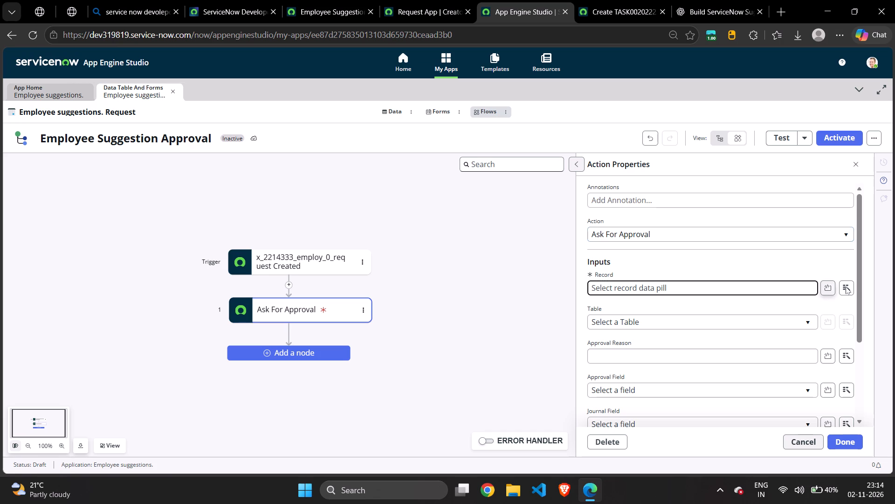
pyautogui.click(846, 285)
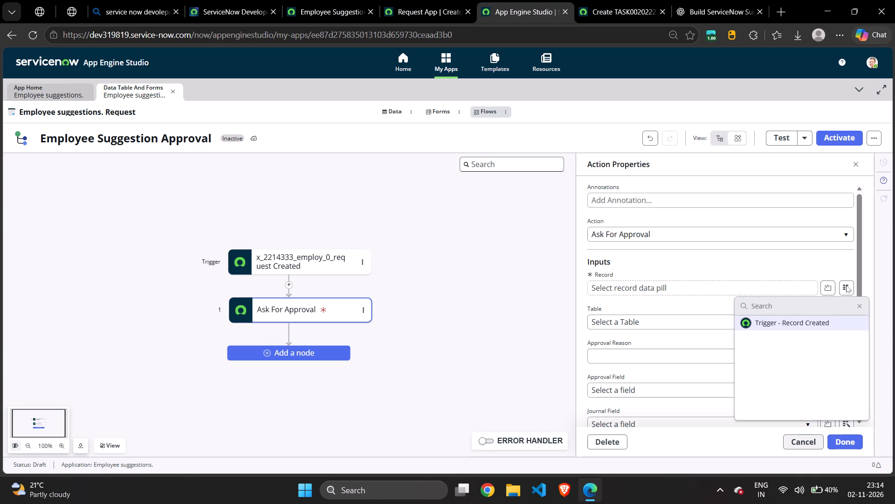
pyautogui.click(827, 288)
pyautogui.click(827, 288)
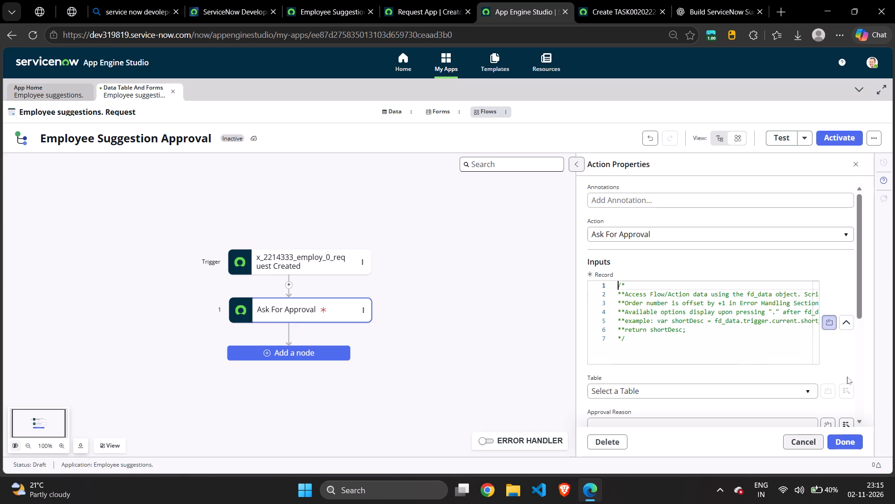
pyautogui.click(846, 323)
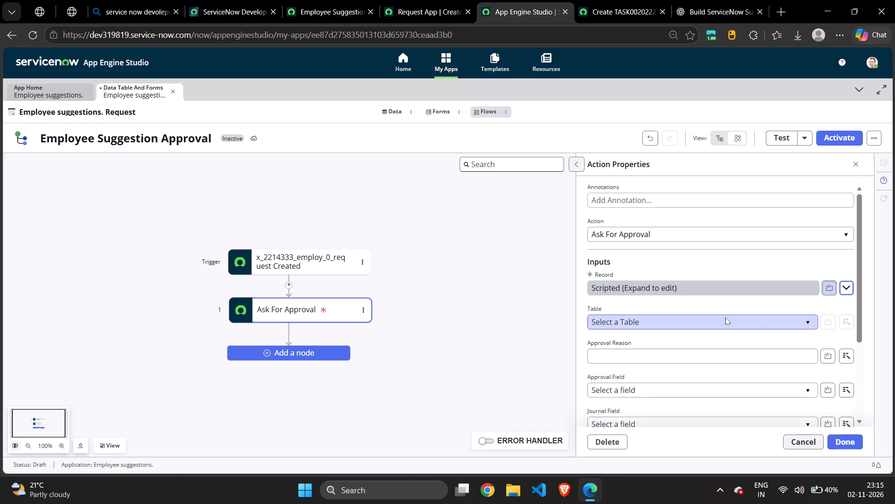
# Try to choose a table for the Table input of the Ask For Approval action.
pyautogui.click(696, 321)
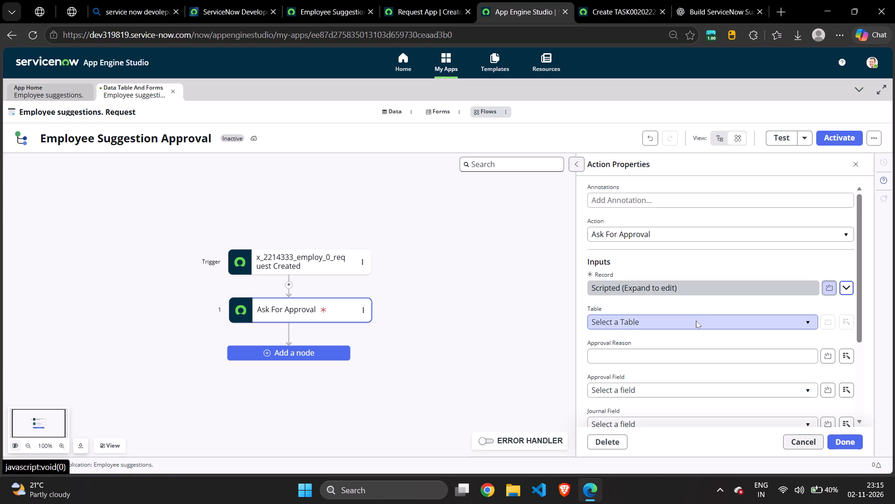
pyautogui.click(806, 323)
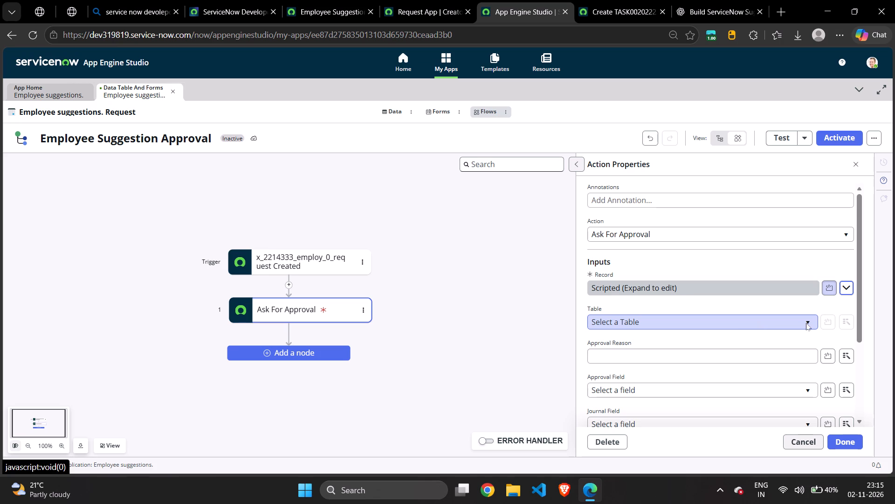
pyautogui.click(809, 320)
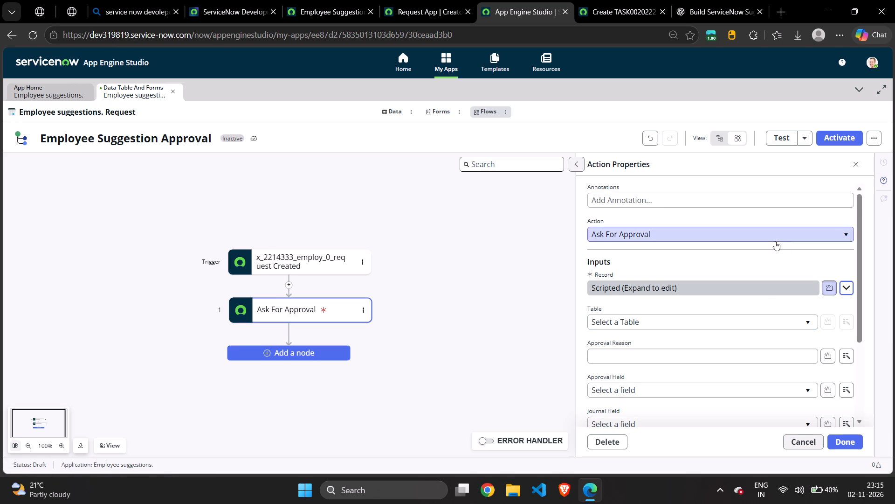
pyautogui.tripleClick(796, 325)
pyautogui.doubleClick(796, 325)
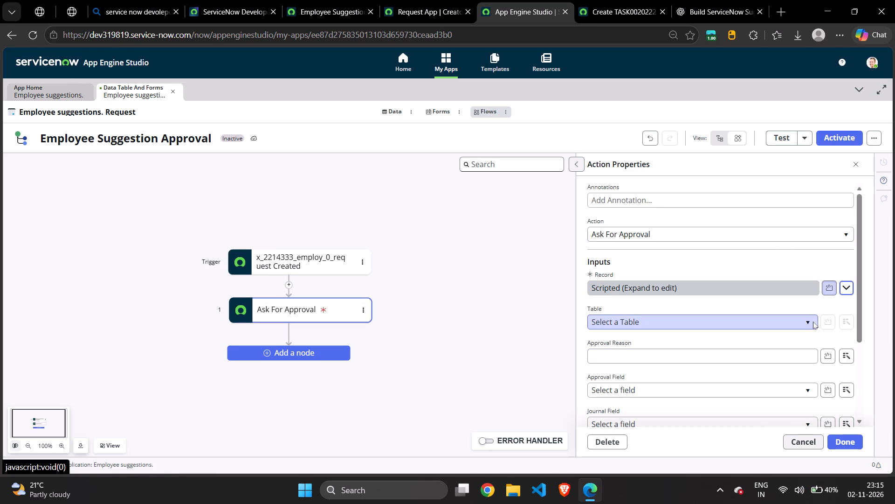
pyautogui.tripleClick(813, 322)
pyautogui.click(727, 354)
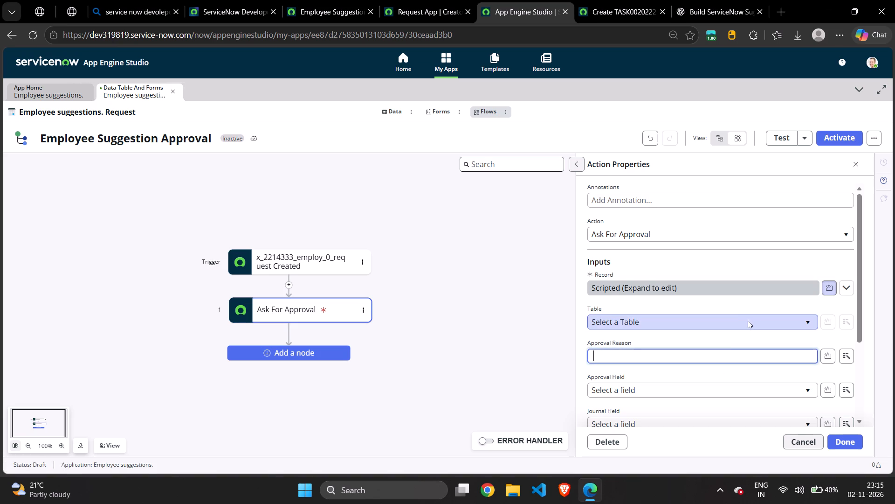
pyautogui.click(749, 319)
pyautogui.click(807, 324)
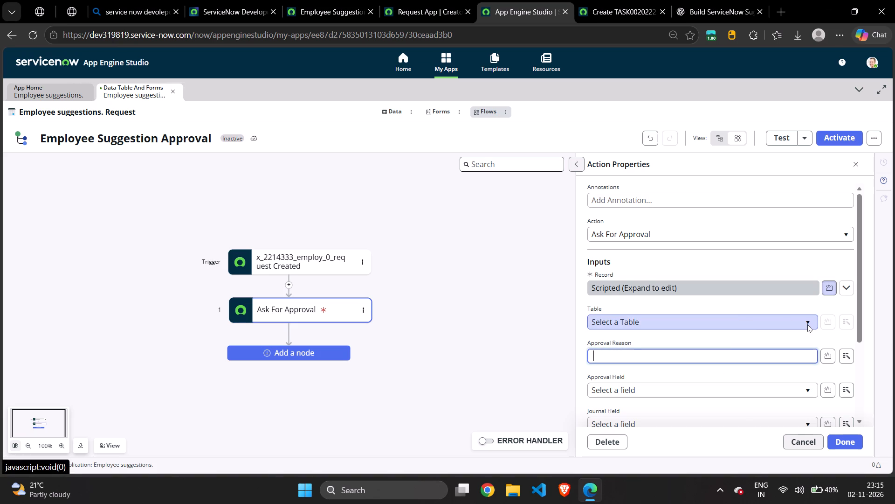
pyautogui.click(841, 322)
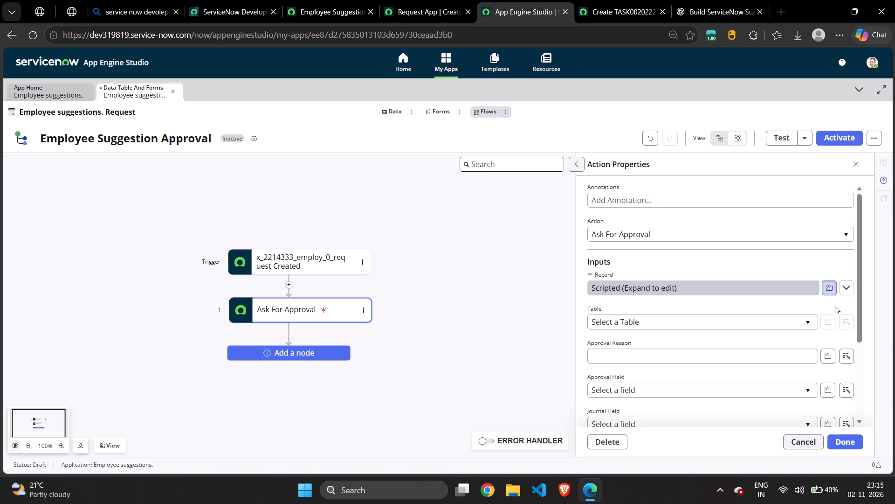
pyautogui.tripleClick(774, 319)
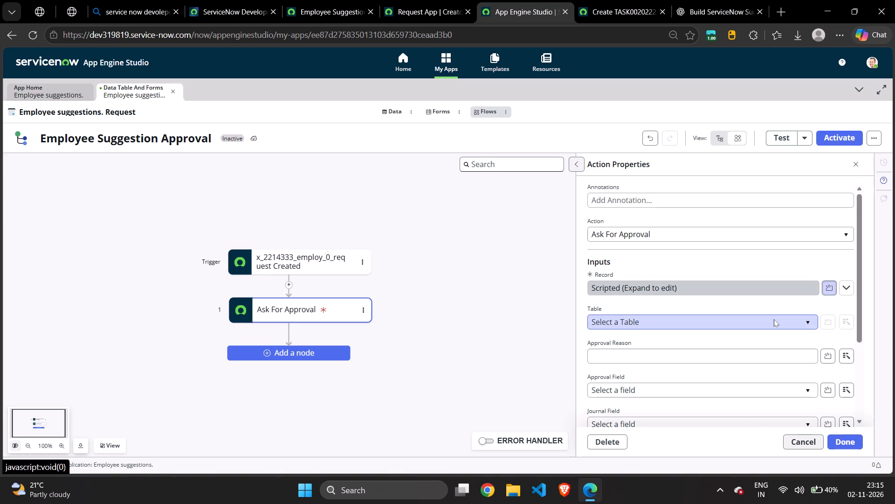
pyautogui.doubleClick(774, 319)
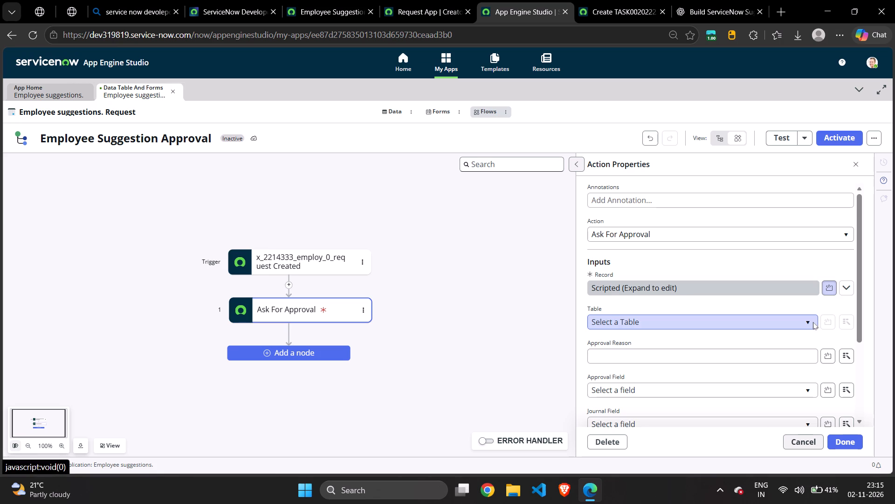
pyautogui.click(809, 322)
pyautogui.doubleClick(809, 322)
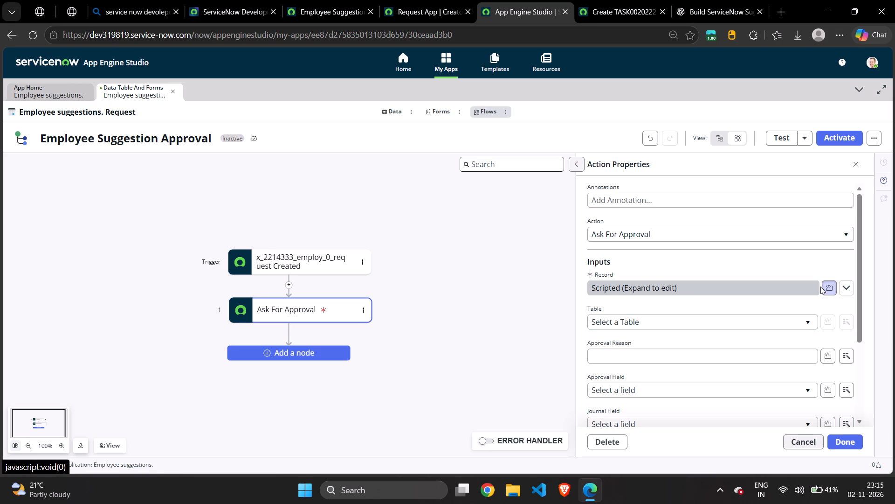
# Expand the script of the Record input to view it and collapse it again.
pyautogui.click(799, 294)
pyautogui.click(845, 288)
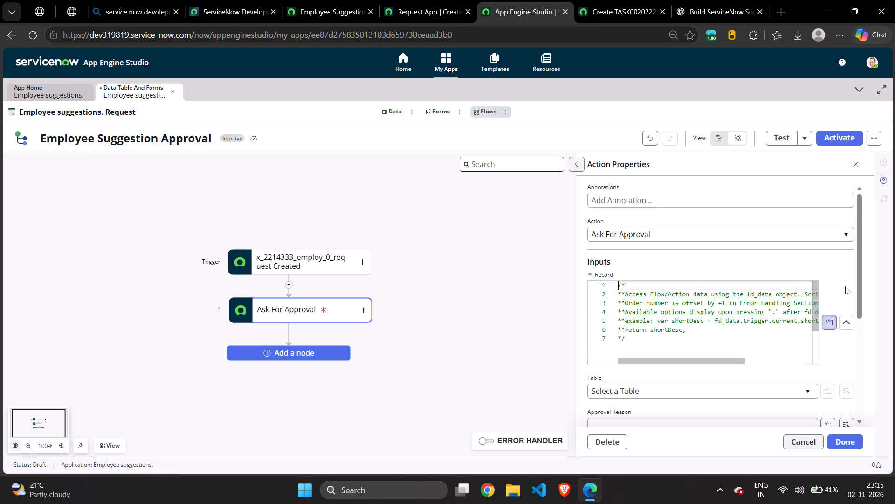
pyautogui.click(842, 317)
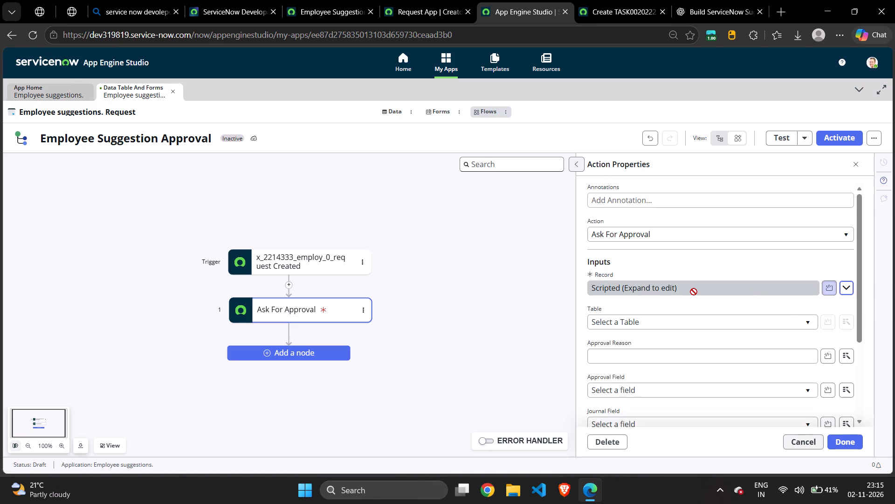
pyautogui.click(694, 291)
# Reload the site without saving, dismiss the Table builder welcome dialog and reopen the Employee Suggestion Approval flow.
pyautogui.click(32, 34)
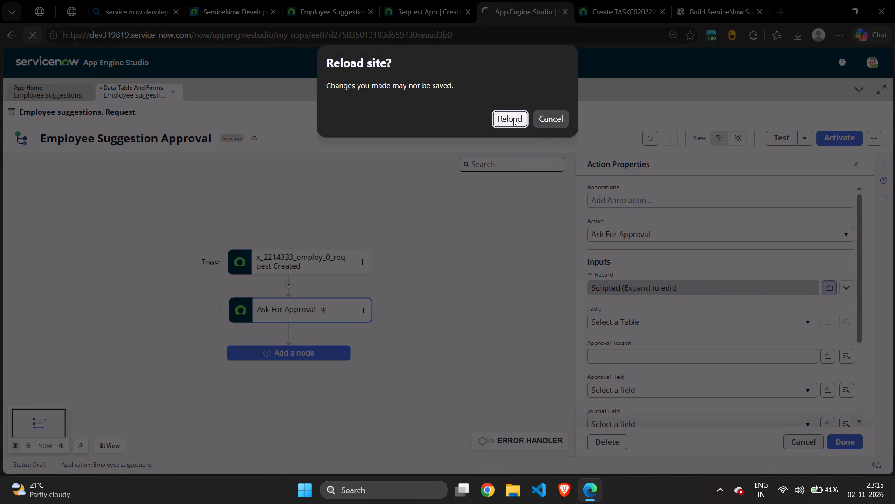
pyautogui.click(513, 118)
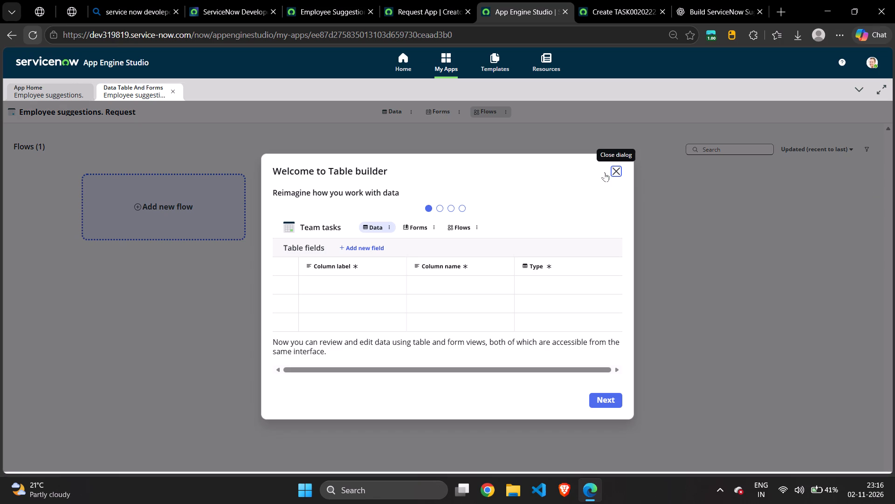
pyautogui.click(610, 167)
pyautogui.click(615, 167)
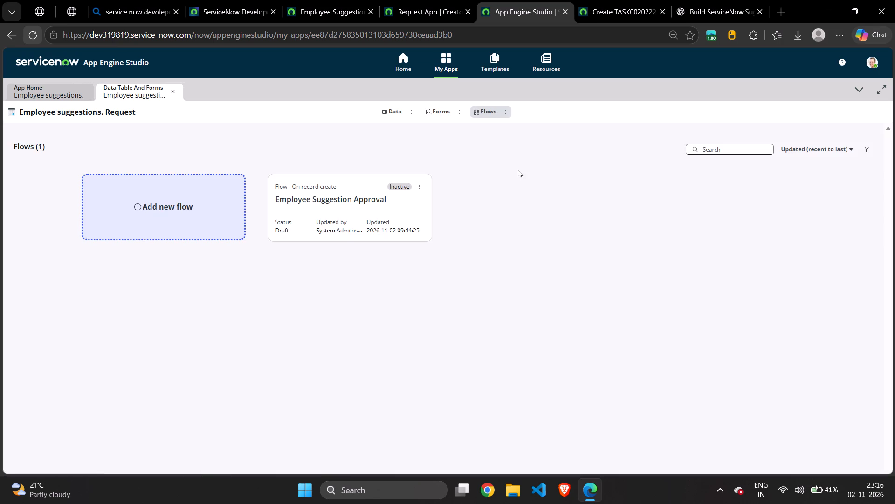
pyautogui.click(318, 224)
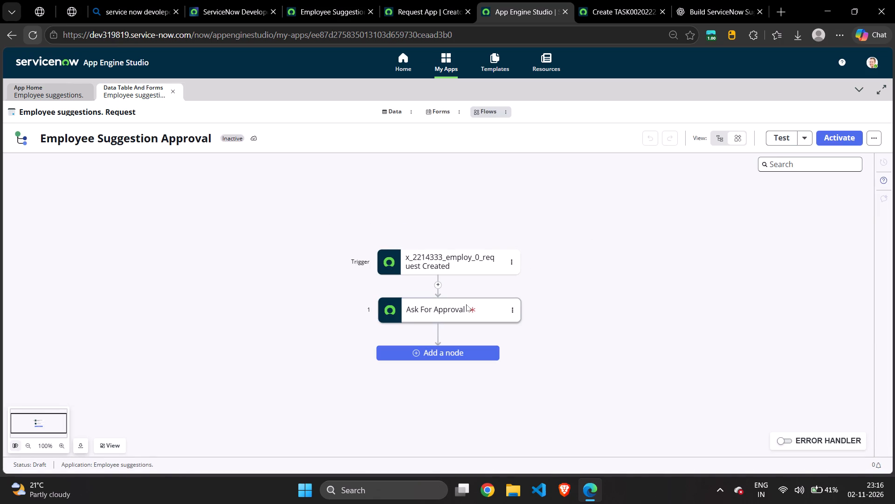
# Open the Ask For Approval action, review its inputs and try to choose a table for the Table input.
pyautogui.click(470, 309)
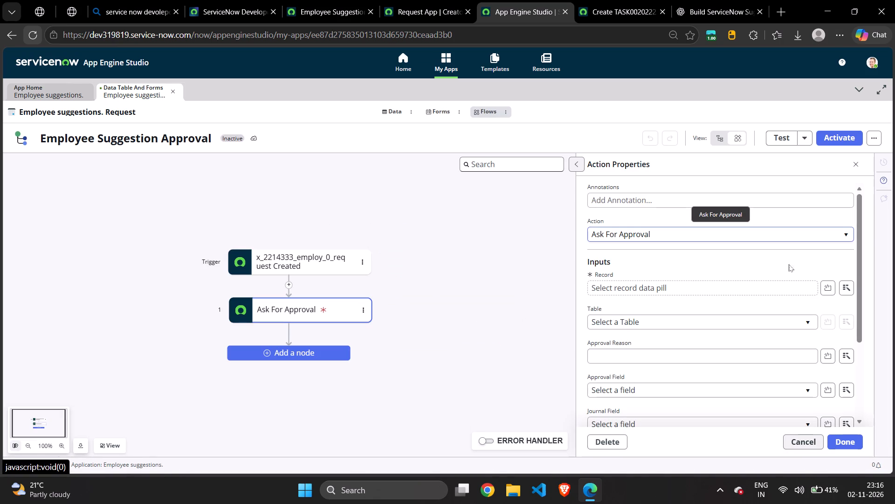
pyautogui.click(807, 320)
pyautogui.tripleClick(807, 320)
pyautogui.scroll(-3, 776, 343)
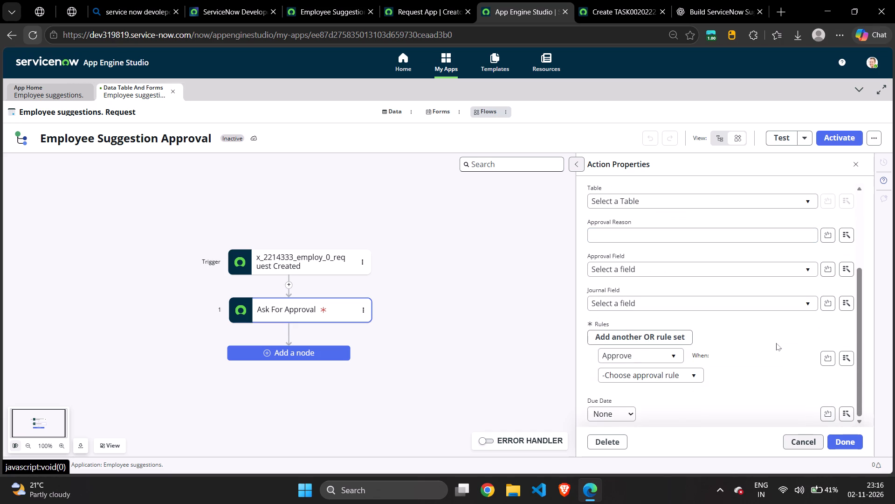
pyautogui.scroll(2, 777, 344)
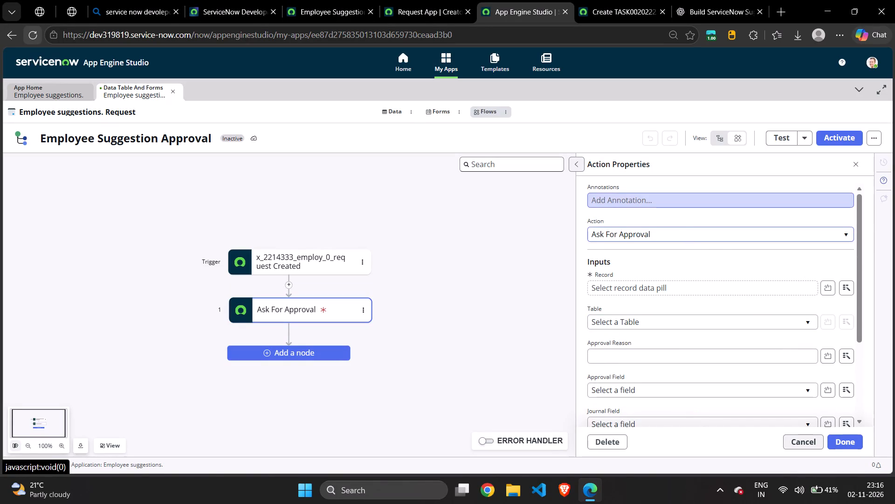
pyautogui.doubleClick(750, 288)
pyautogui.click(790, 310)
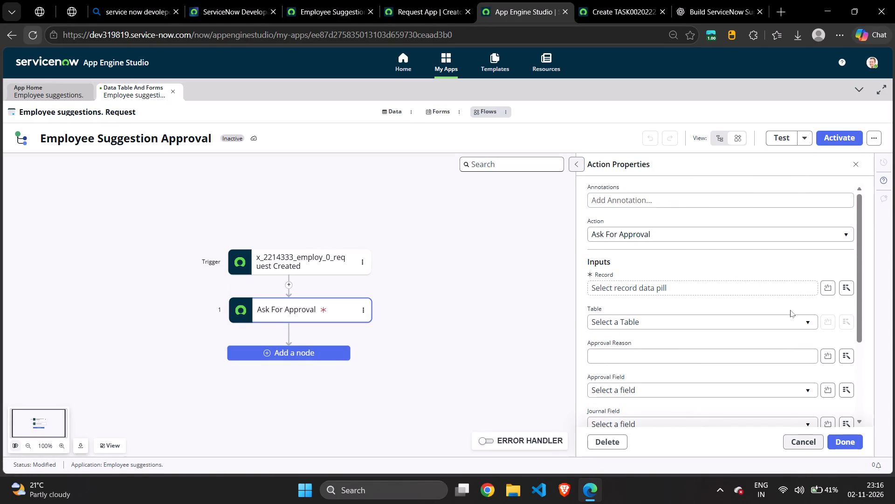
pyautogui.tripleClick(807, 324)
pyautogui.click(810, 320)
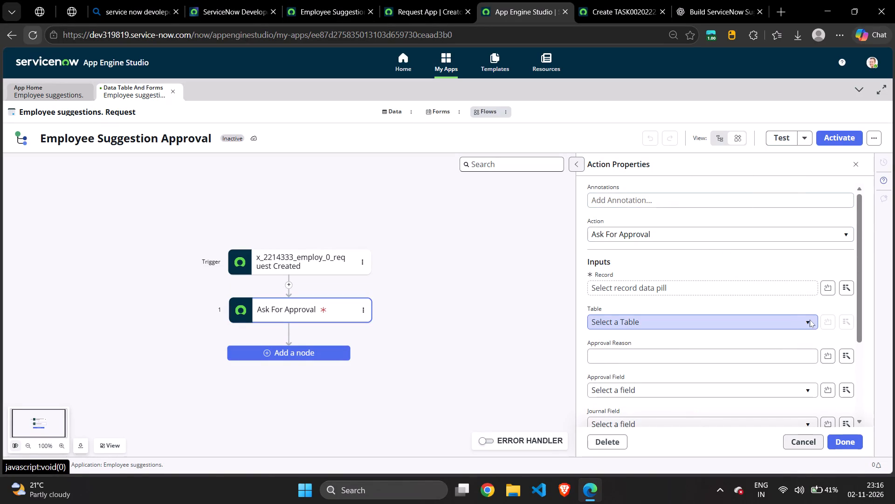
# Search the Journal Field choices of the Ask For Approval action for Status.
pyautogui.scroll(-2, 768, 299)
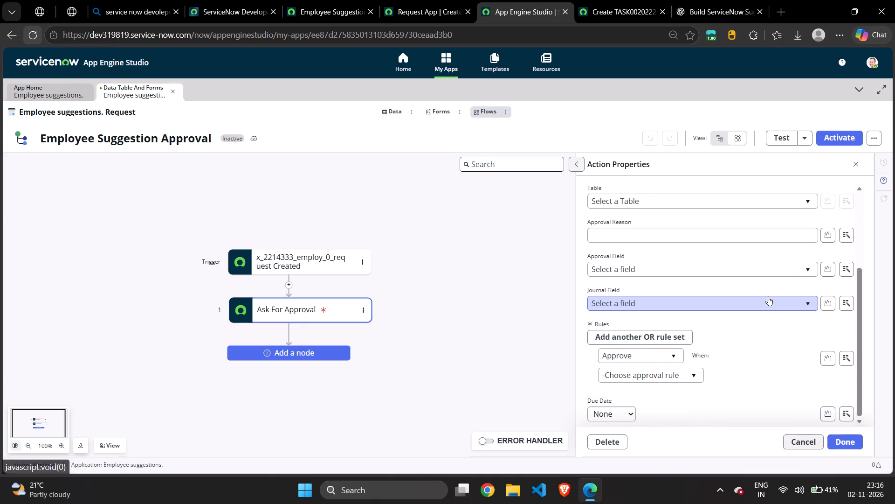
pyautogui.scroll(-2, 768, 296)
pyautogui.click(798, 302)
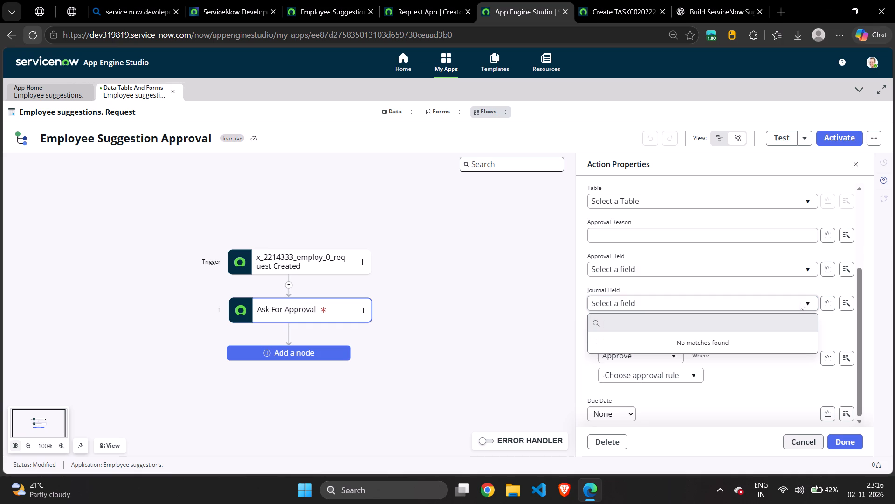
pyautogui.press('s')
pyautogui.press('t')
pyautogui.write('at')
pyautogui.press('u')
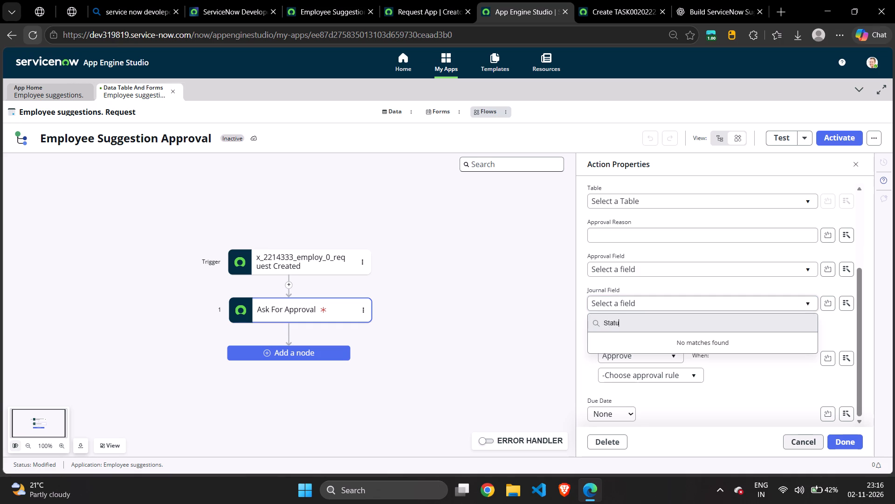
pyautogui.press('s')
# Open the Approval Field choices of the Ask For Approval action.
pyautogui.click(752, 265)
pyautogui.doubleClick(752, 265)
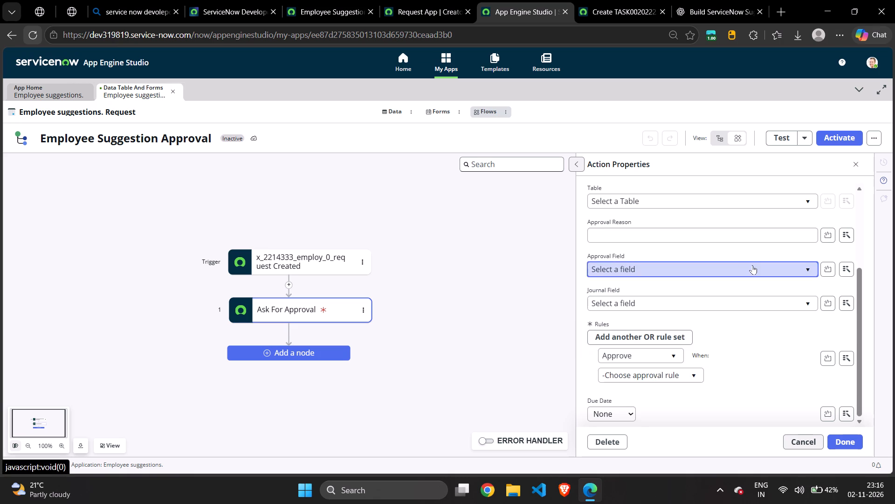
pyautogui.click(788, 265)
pyautogui.doubleClick(762, 266)
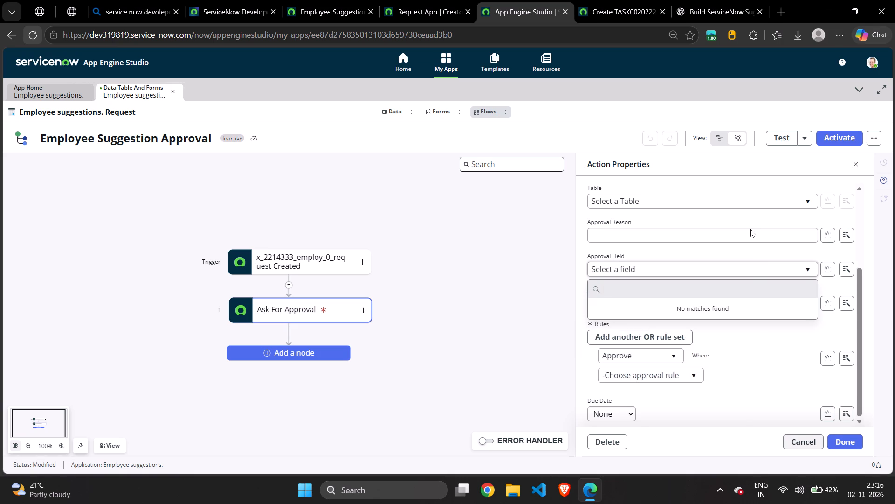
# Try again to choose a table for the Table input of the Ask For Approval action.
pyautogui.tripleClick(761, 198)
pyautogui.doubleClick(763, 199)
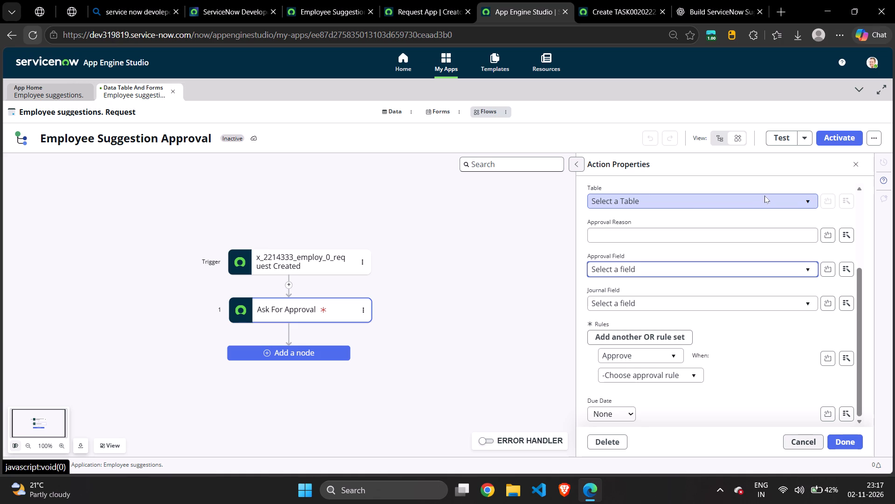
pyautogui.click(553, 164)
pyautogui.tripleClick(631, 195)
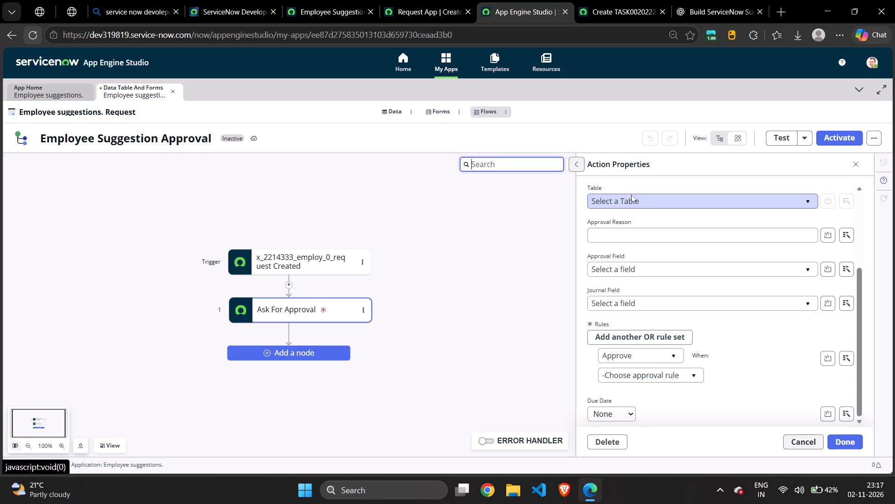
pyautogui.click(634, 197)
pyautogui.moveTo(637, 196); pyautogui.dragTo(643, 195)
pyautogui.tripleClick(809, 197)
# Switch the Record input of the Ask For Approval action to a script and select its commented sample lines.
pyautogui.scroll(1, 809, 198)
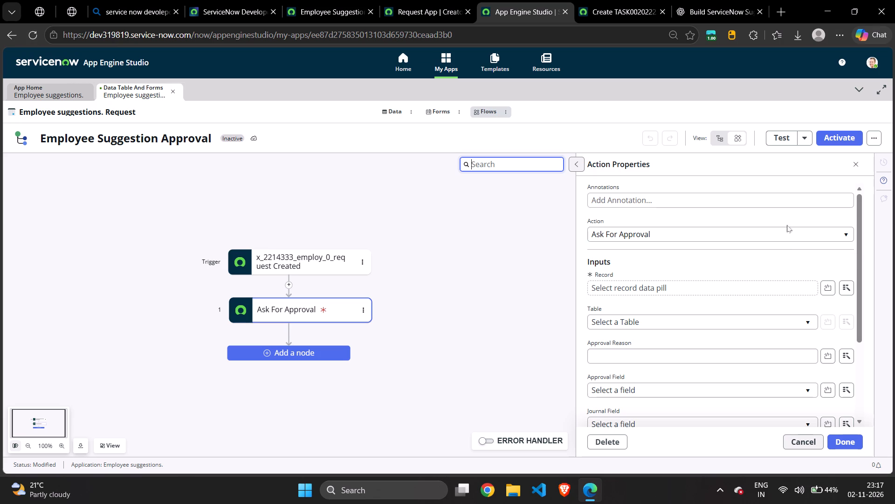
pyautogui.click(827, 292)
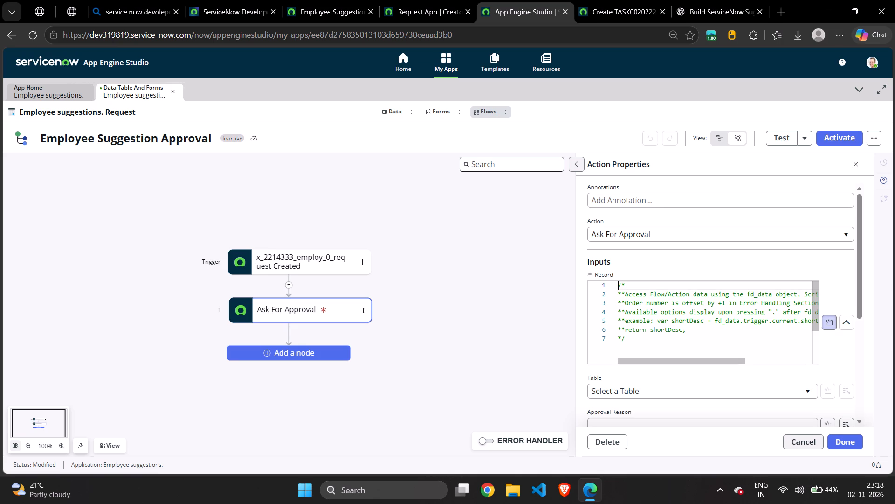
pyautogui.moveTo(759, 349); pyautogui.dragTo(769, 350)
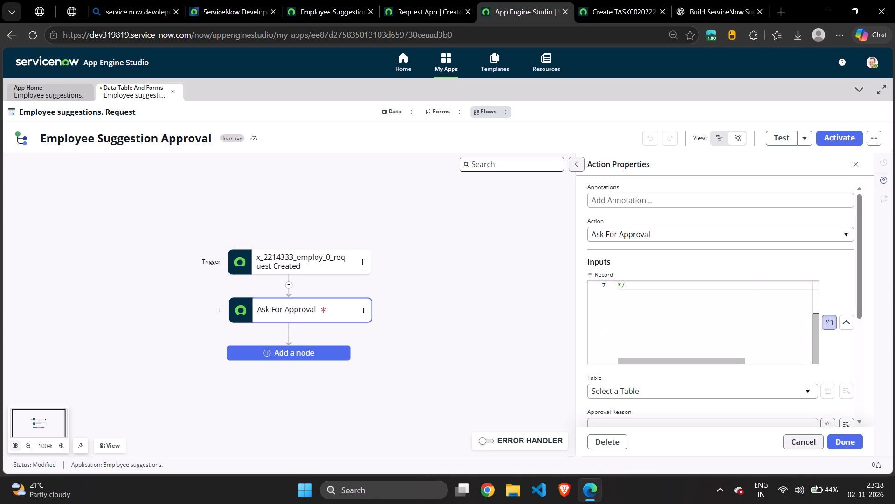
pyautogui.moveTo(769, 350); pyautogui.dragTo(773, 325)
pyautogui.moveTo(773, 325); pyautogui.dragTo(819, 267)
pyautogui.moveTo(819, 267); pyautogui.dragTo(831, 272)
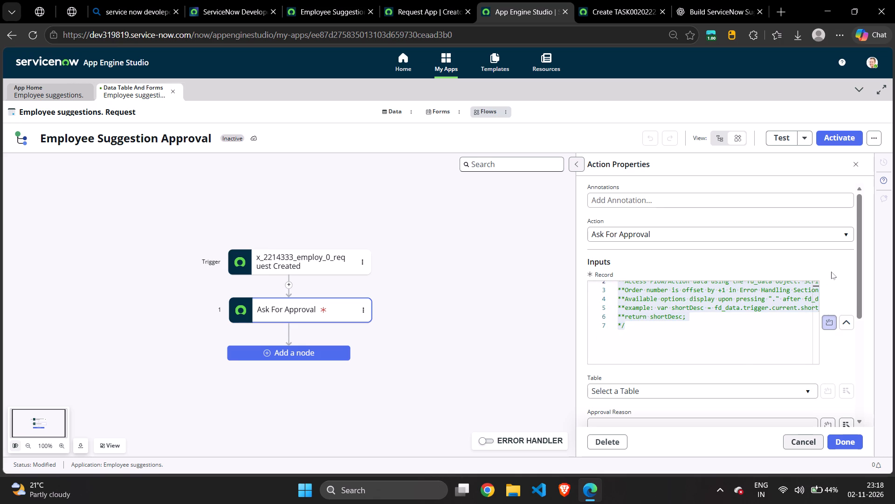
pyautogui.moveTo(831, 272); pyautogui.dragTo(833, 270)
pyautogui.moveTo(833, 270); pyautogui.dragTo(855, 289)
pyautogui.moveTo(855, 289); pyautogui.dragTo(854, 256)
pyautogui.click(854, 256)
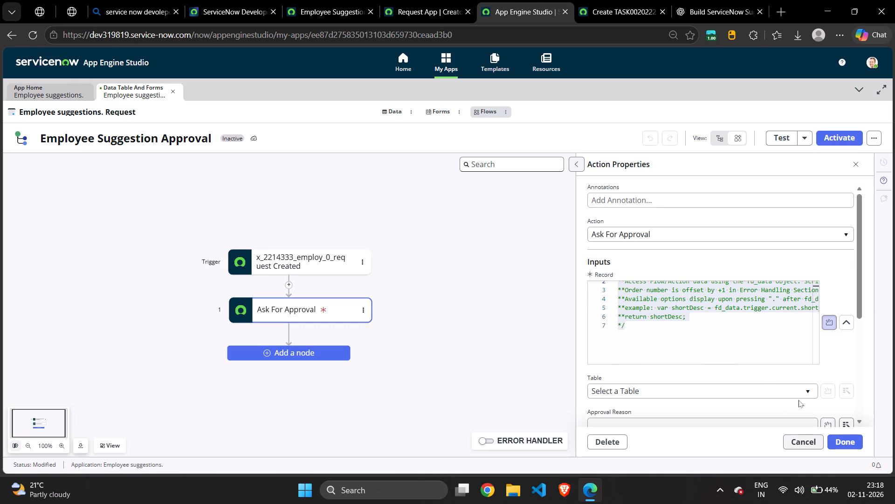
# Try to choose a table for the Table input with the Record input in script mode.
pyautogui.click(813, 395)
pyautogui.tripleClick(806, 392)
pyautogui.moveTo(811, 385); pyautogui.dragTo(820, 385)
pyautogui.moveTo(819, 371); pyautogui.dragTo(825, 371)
# Go to the app's home page, dismiss the Add data tip and preview the Employee suggestions. Request table.
pyautogui.click(42, 97)
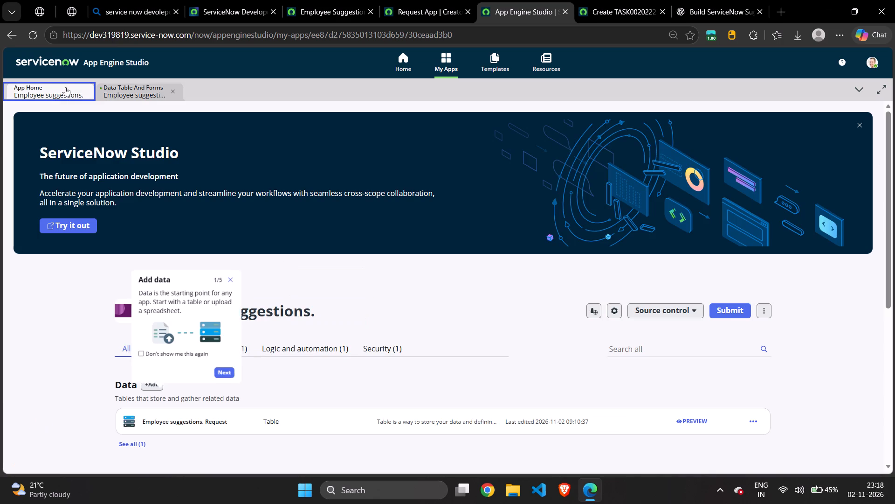
pyautogui.click(234, 277)
pyautogui.scroll(-1, 276, 255)
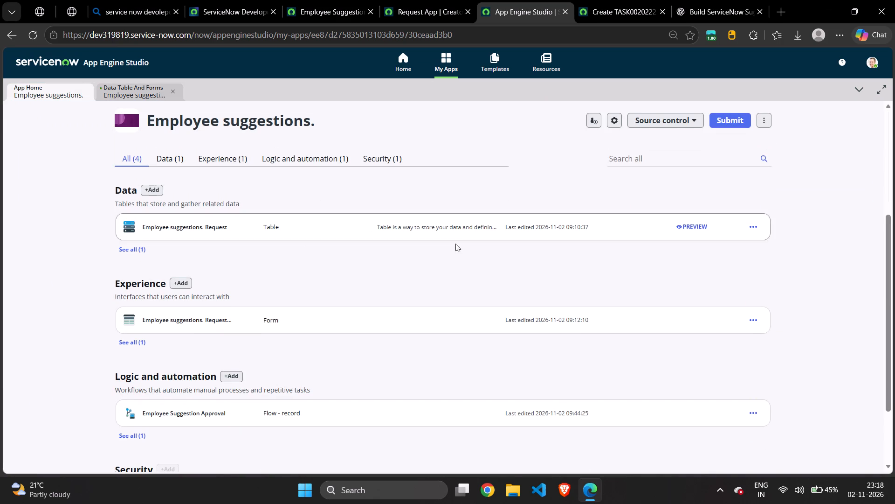
pyautogui.click(699, 222)
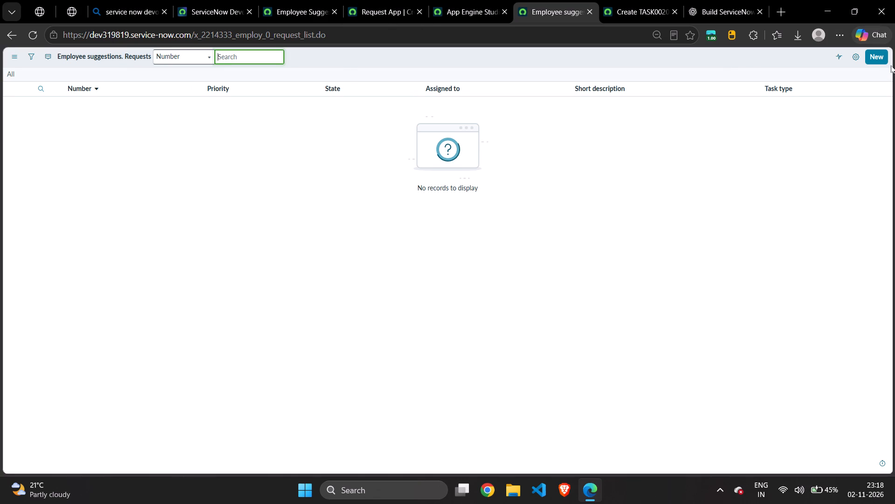
# Open a blank new Request record to view its form, go back without submitting and close the table preview.
pyautogui.click(874, 54)
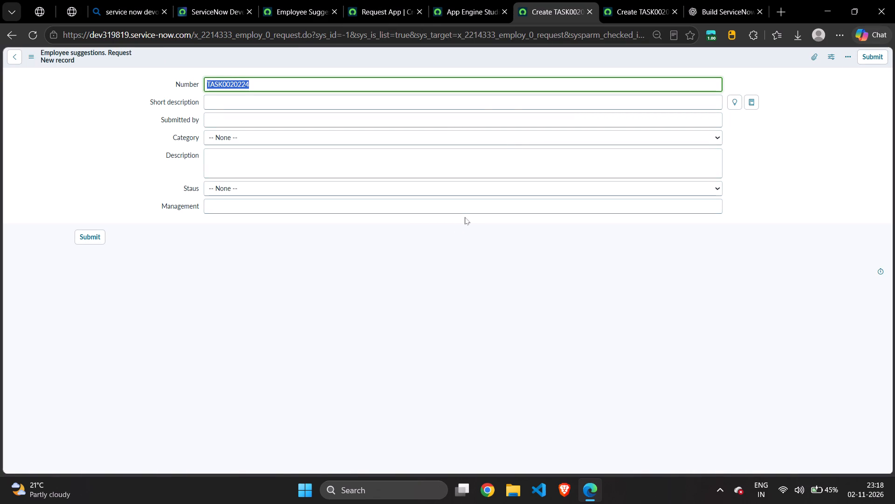
pyautogui.click(541, 107)
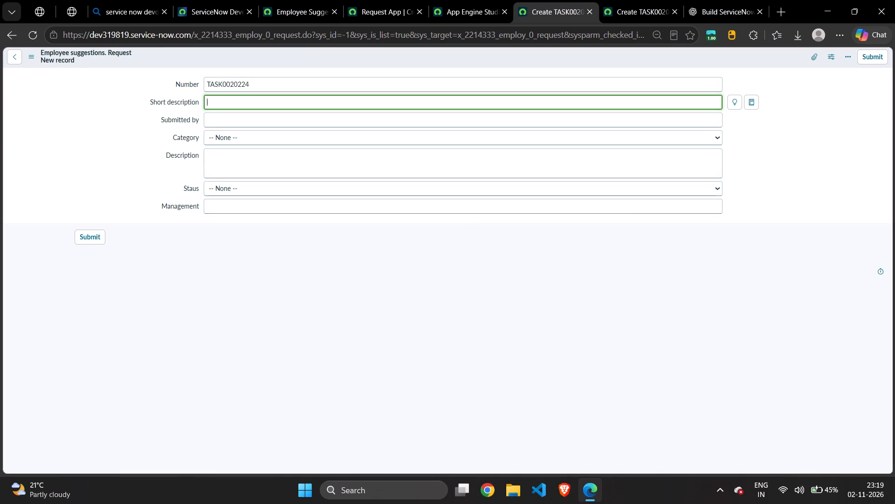
pyautogui.click(14, 57)
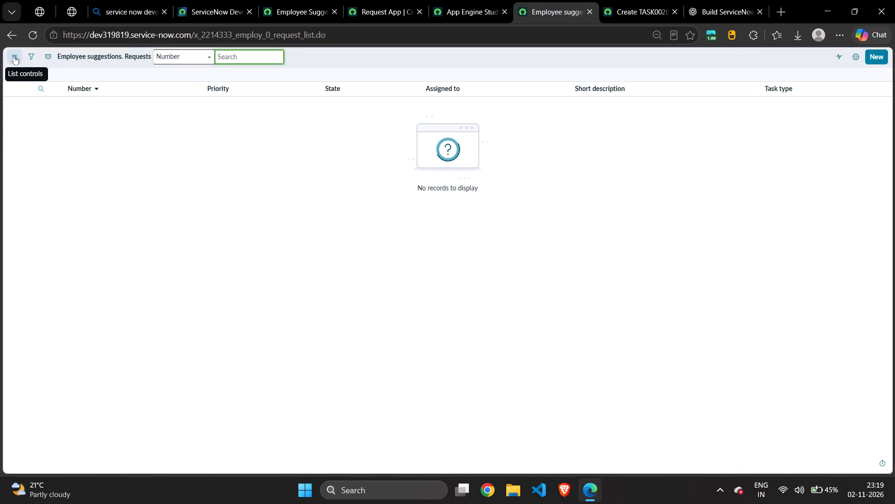
pyautogui.click(14, 56)
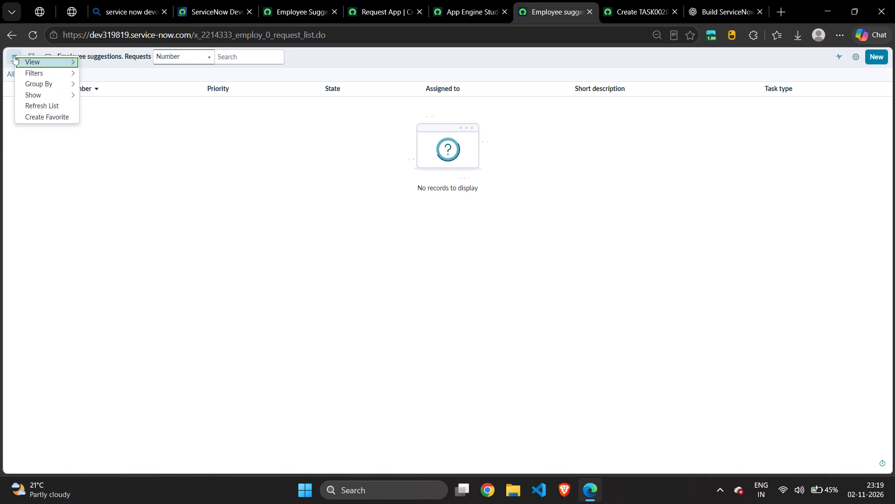
pyautogui.click(216, 195)
pyautogui.click(166, 116)
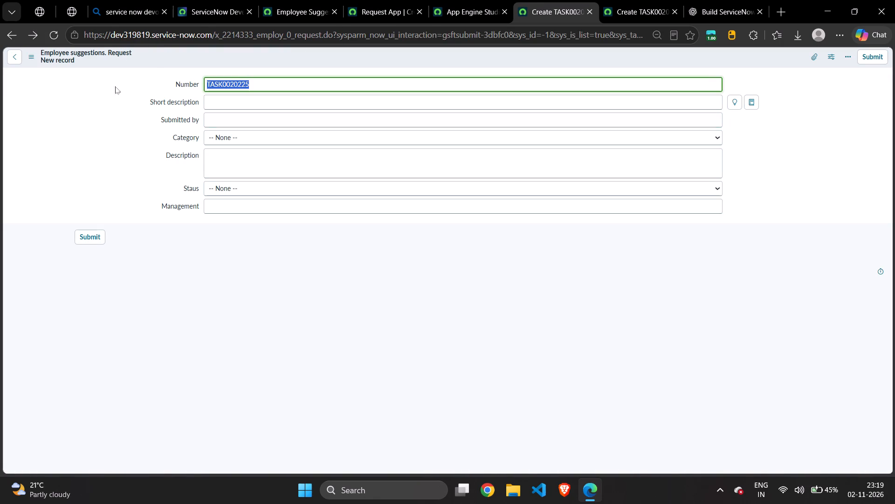
pyautogui.click(455, 0)
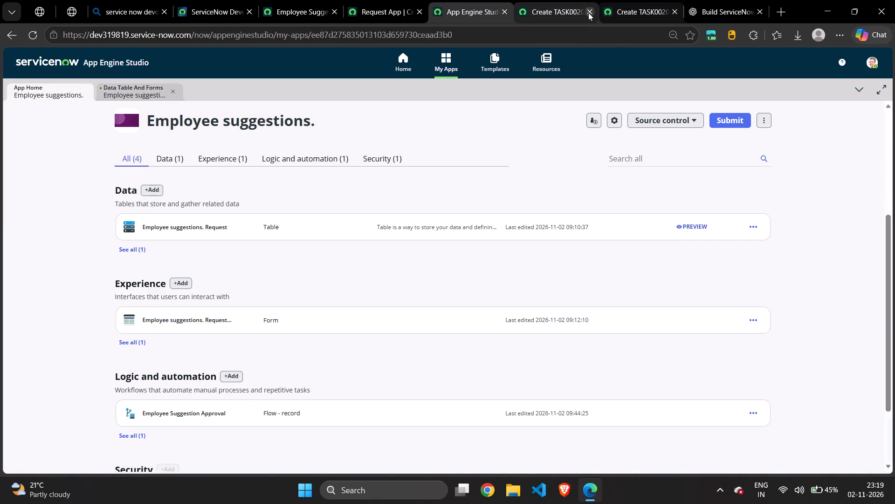
pyautogui.click(586, 13)
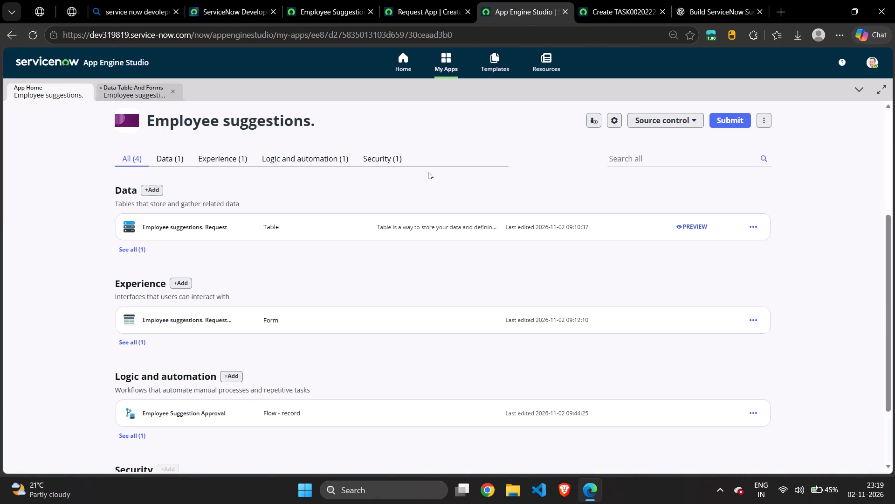
# Return to the Employee Suggestion Approval flow from the Request table's entry and delete the Ask For Approval action.
pyautogui.click(750, 225)
pyautogui.click(760, 242)
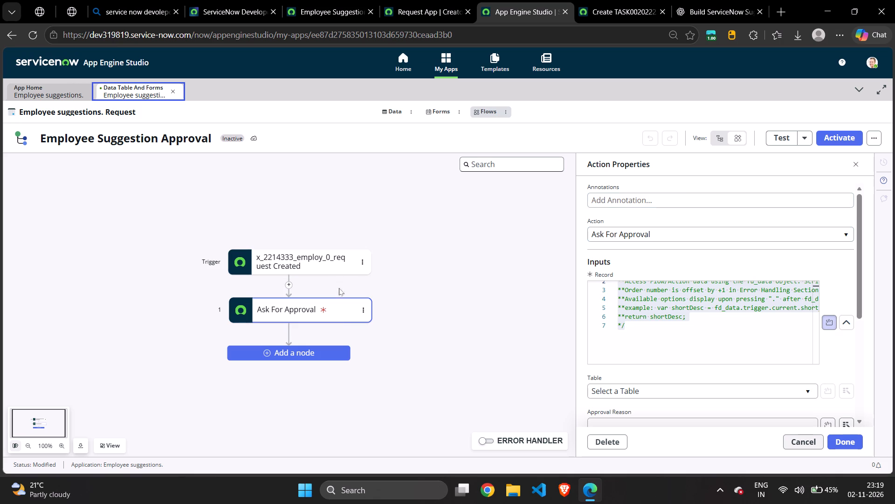
pyautogui.click(365, 308)
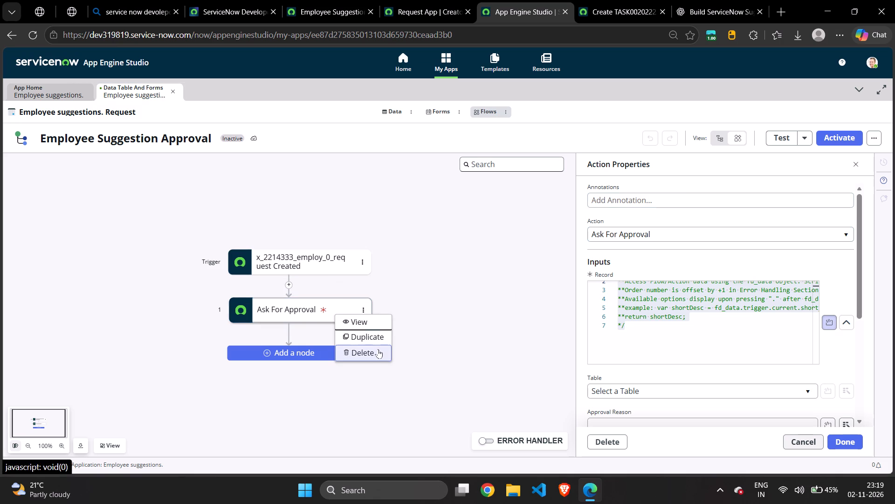
pyautogui.click(378, 349)
pyautogui.click(550, 231)
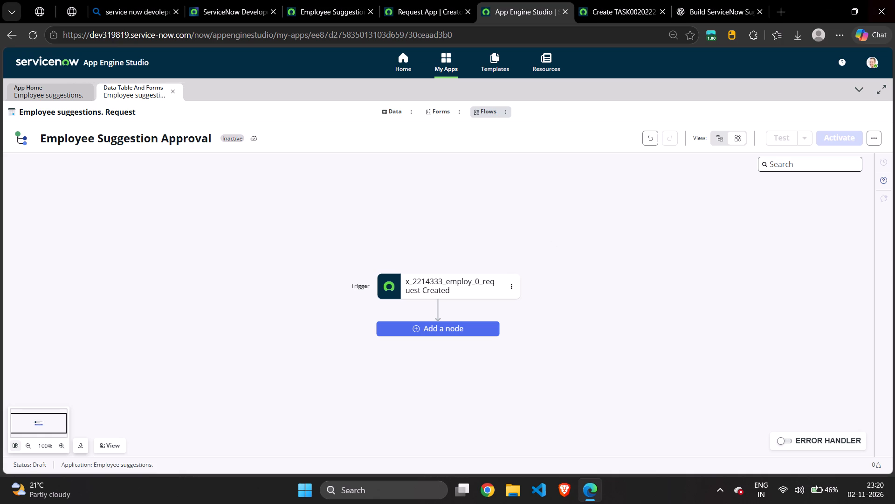
# Add a new Ask For Approval action from ServiceNow Core after the trigger in the Employee Suggestion Approval flow.
pyautogui.click(488, 332)
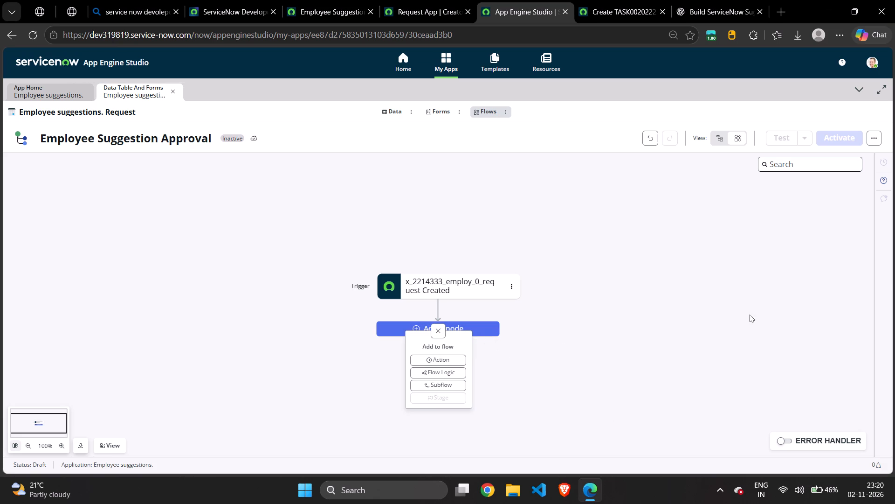
pyautogui.click(443, 364)
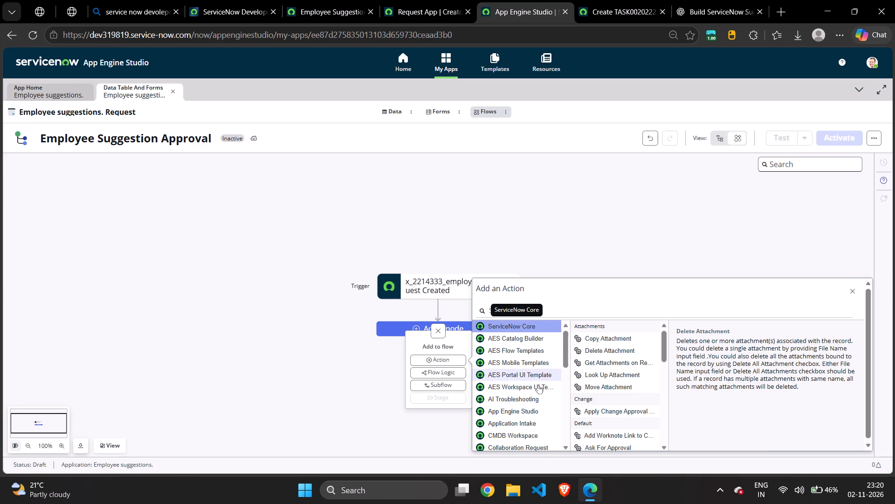
pyautogui.moveTo(538, 402); pyautogui.dragTo(573, 503)
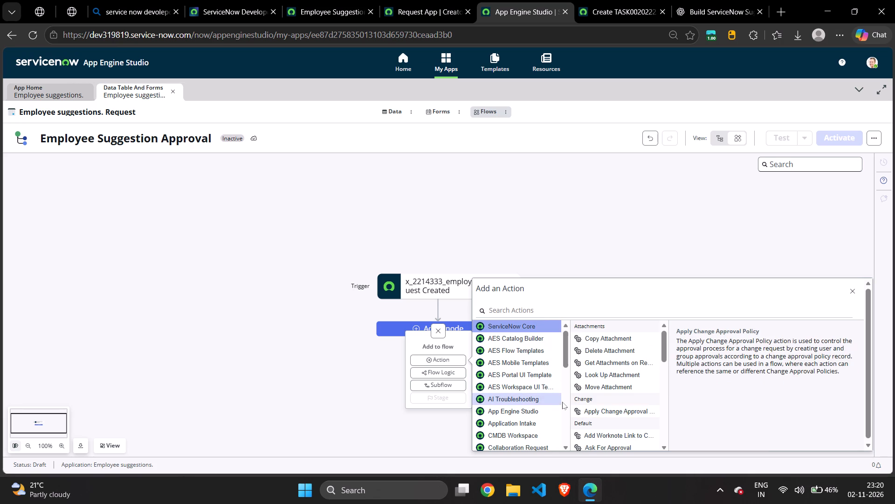
pyautogui.click(530, 413)
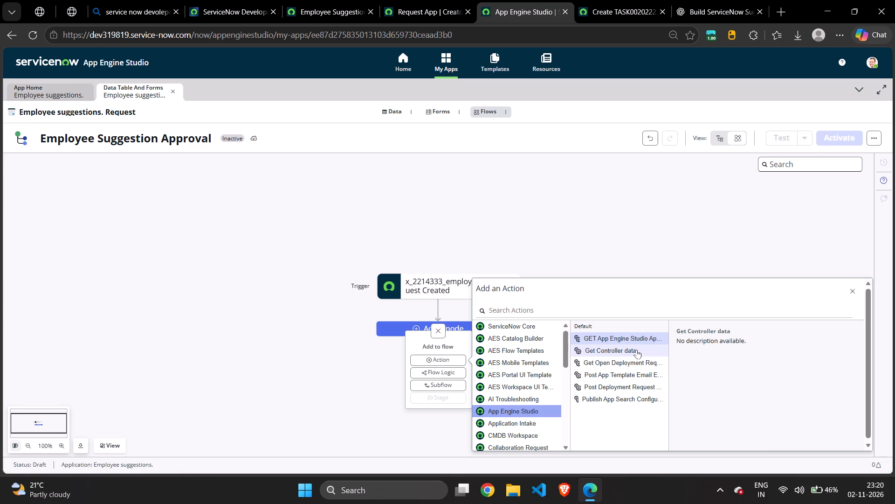
pyautogui.click(559, 334)
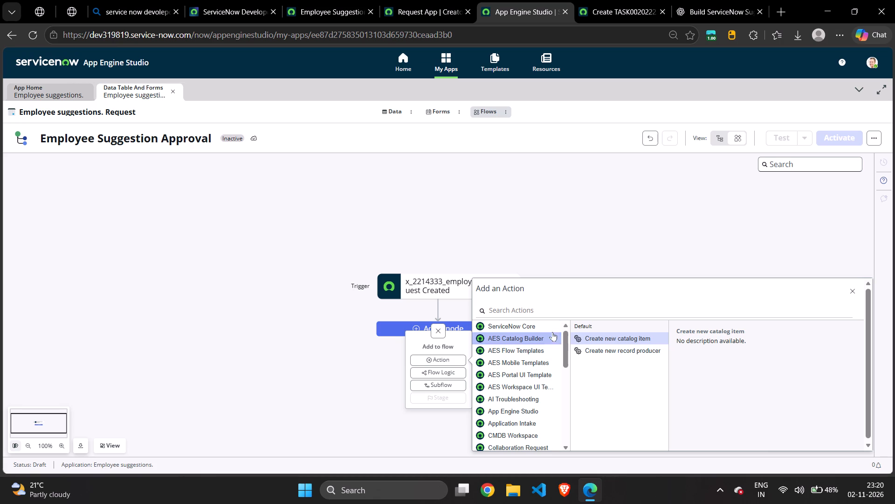
pyautogui.click(544, 328)
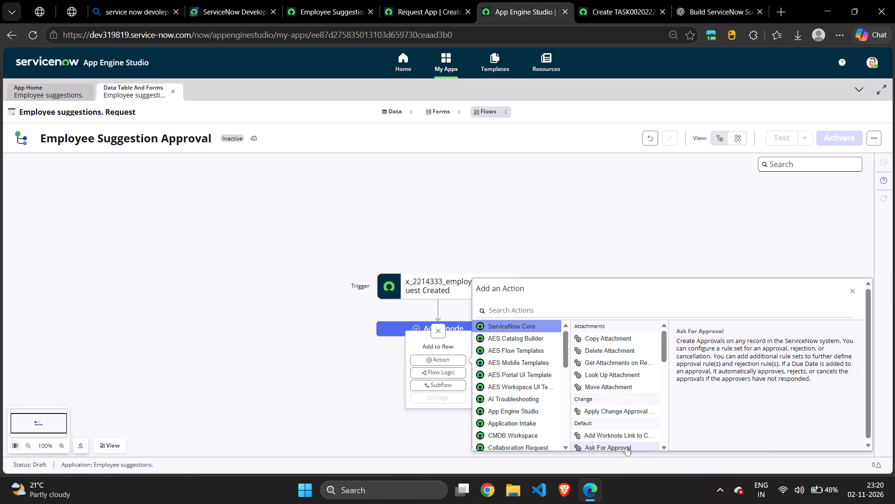
pyautogui.scroll(-1, 627, 446)
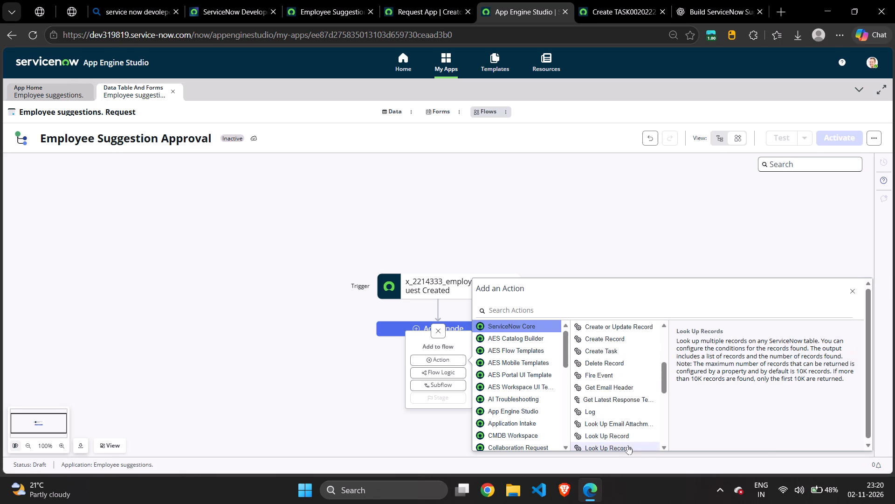
pyautogui.scroll(1, 629, 444)
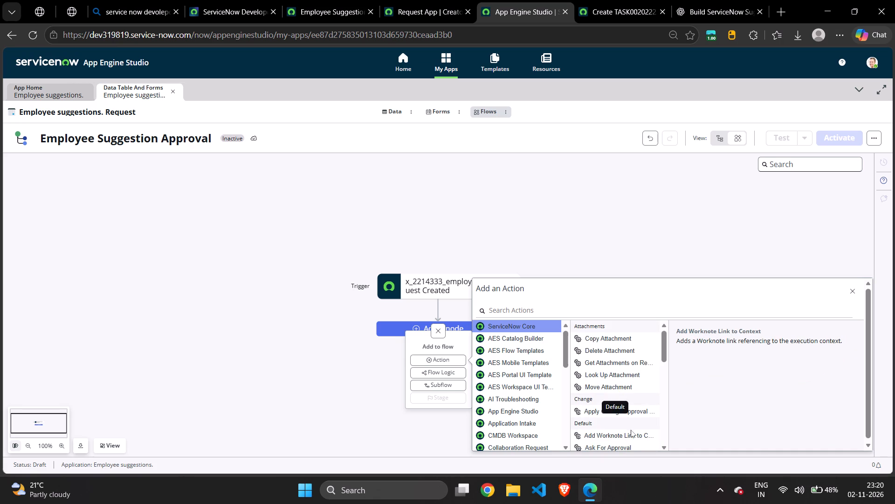
pyautogui.click(631, 443)
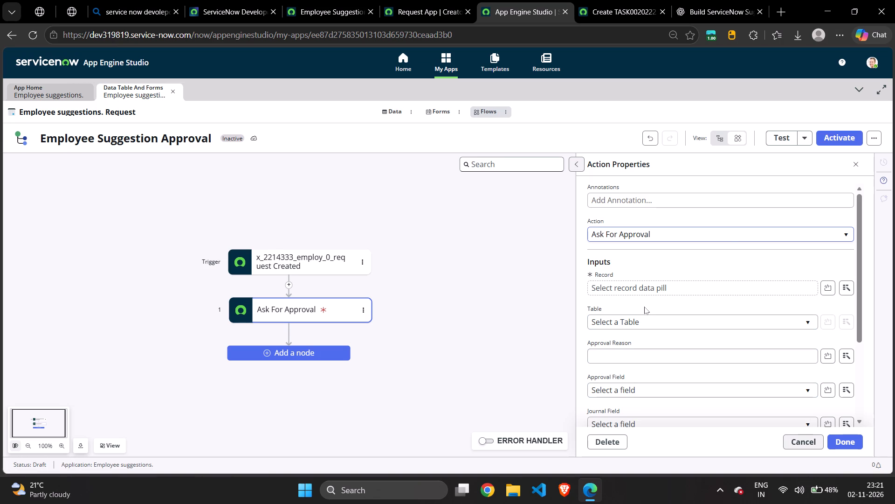
# Try to choose a table for the Table input of the new Ask For Approval action.
pyautogui.click(807, 324)
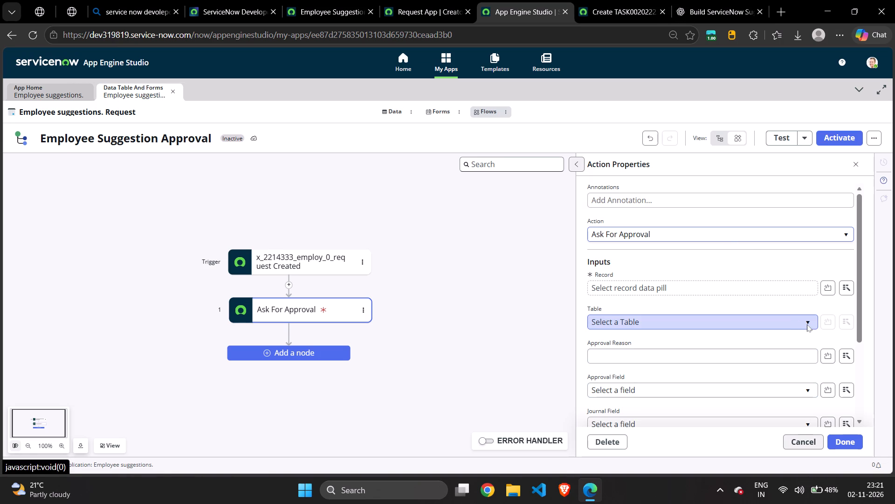
pyautogui.tripleClick(807, 323)
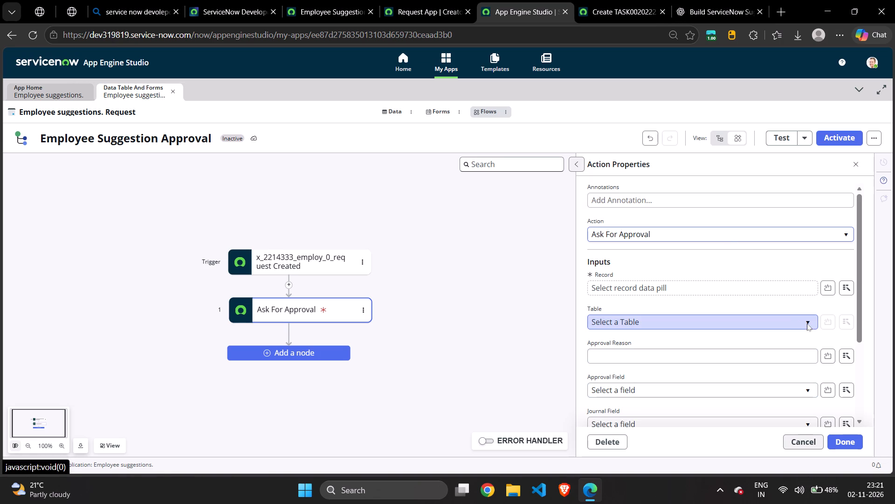